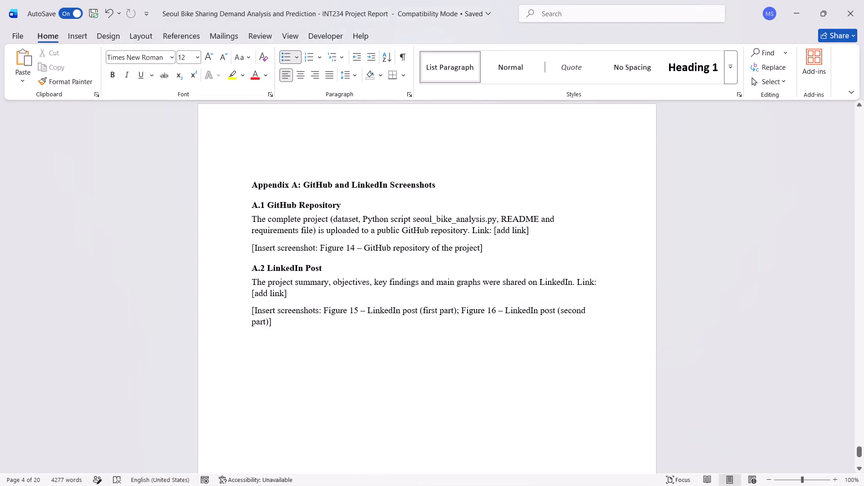
Delete the sentence describing the complete project upload under A.1 GitHub Repository, keeping the "Link: [add link]" part.
{"action": "scroll", "coordinate": [484, 340], "scroll_direction": "up", "scroll_amount": 1}
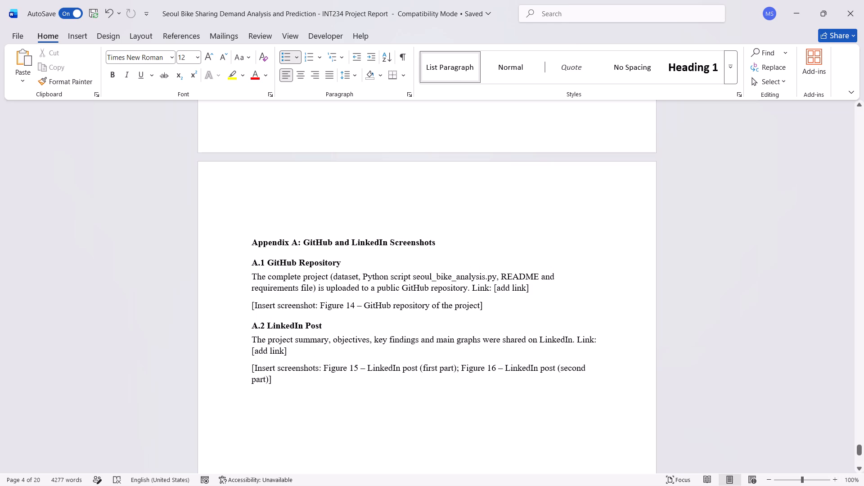
{"action": "left_click_drag", "start_coordinate": [470, 289], "coordinate": [451, 289]}
{"action": "left_click_drag", "start_coordinate": [451, 289], "coordinate": [248, 276]}
{"action": "key", "text": "BackSpace"}
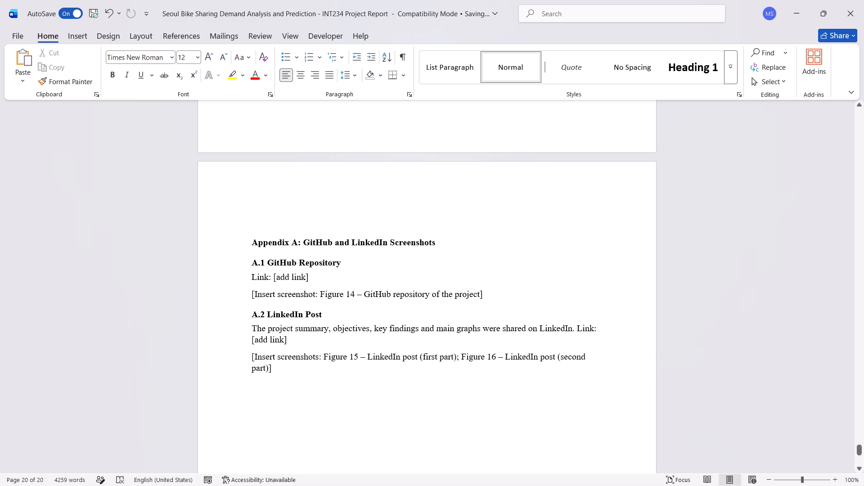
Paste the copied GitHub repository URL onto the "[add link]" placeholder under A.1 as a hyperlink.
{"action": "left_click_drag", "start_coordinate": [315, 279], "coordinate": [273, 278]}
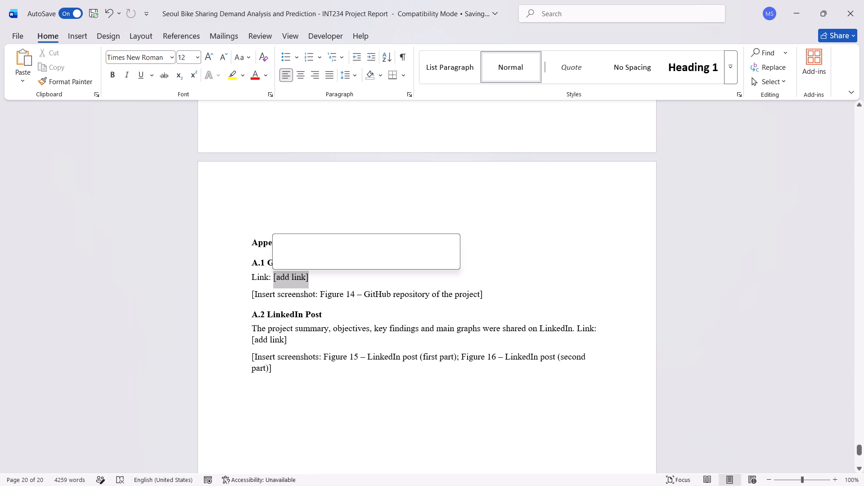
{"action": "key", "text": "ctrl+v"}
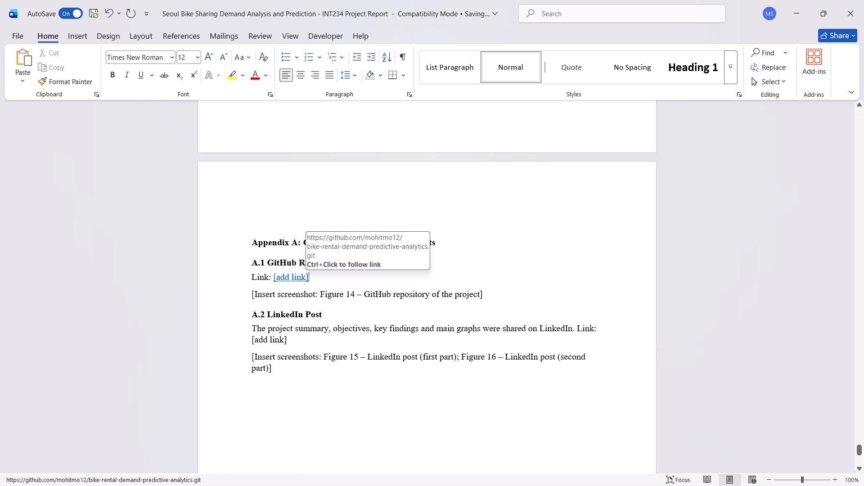
Delete the hyperlinked "[add link]" placeholder after "Link:" under A.1 GitHub Repository.
{"action": "left_click", "coordinate": [295, 278]}
{"action": "left_click", "coordinate": [313, 274]}
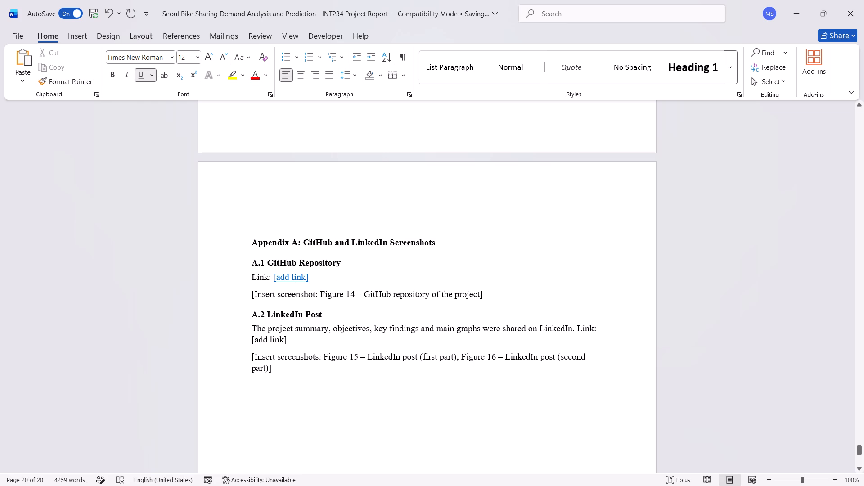
{"action": "key", "text": "BackSpace"}
{"action": "key", "text": "BackSpace"}
{"action": "key", "text": "BackSpace"}
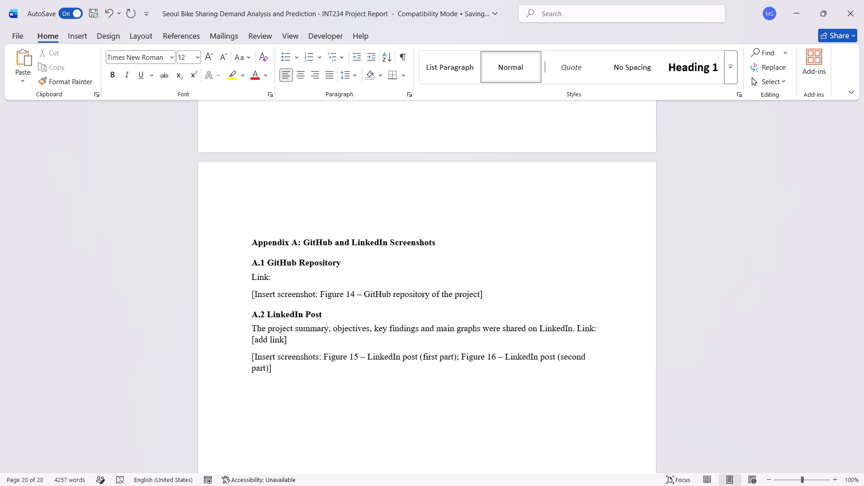
Enter "Seoul Bike Sharing Demand Analysis" after "Link:" under A.1 GitHub Repository, following the project title on the cover page.
{"action": "key", "text": "space"}
{"action": "type", "text": "Seoul"}
{"action": "scroll", "coordinate": [313, 274], "scroll_direction": "up", "scroll_amount": 18}
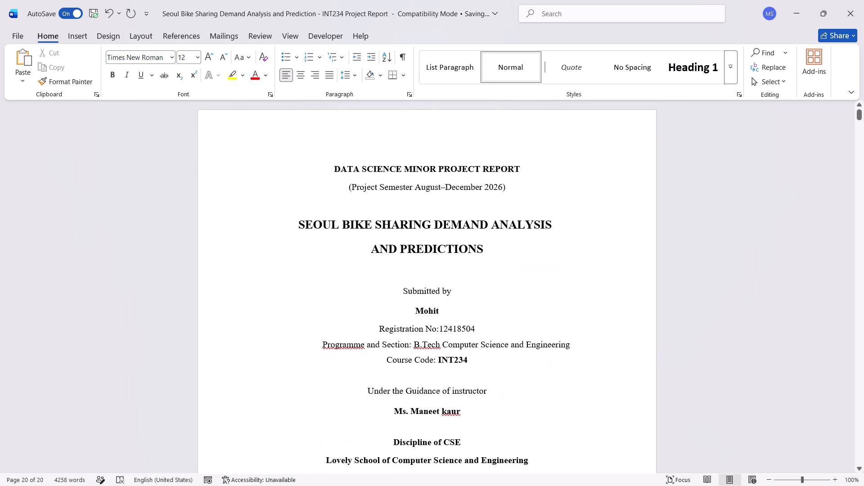
{"action": "scroll", "coordinate": [313, 274], "scroll_direction": "down", "scroll_amount": 20}
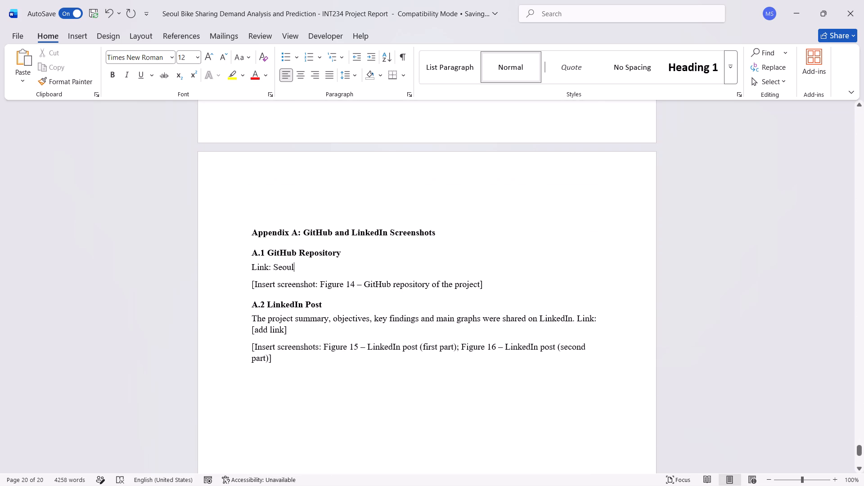
{"action": "key", "text": "space"}
{"action": "type", "text": "Bike Sharing"}
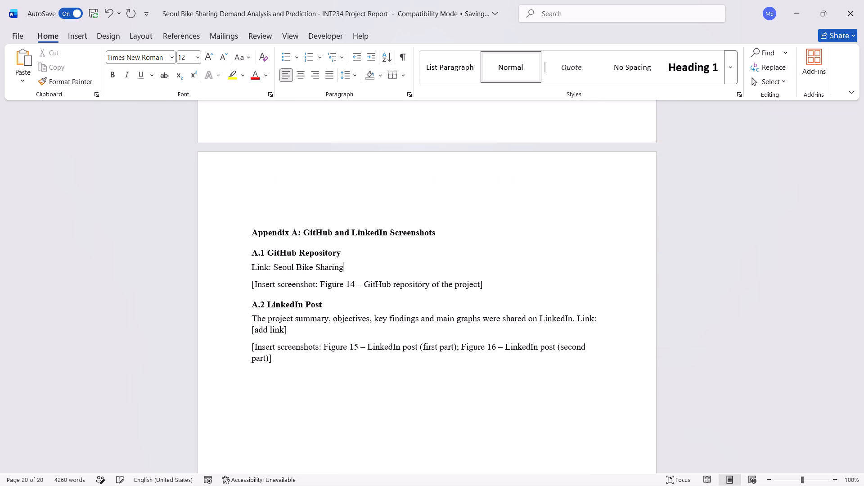
{"action": "key", "text": "space"}
{"action": "type", "text": "DEm"}
{"action": "key", "text": "BackSpace"}
{"action": "key", "text": "e"}
{"action": "key", "text": "BackSpace"}
{"action": "key", "text": "BackSpace"}
{"action": "type", "text": "emand"}
{"action": "key", "text": "space"}
{"action": "type", "text": "Analysis"}
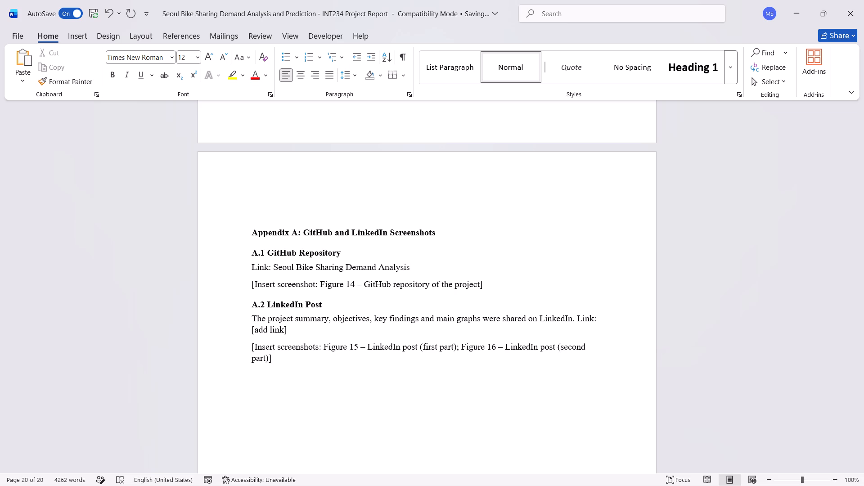
Select the text "Seoul Bike Sharing Demand Analysis" on the link line under A.1 GitHub Repository.
{"action": "key", "text": "shift+Left"}
{"action": "key", "text": "shift+Left"}
{"action": "key", "text": "shift+Left"}
{"action": "key", "text": "shift+Left"}
{"action": "key", "text": "shift+Left"}
{"action": "key", "text": "shift+Left"}
{"action": "key", "text": "shift+Left"}
{"action": "key", "text": "shift+Left"}
{"action": "key", "text": "shift+Left"}
{"action": "key", "text": "shift+Left"}
{"action": "key", "text": "shift+Left"}
{"action": "key", "text": "shift+Left"}
{"action": "key", "text": "shift+Left"}
{"action": "key", "text": "shift+Left"}
{"action": "key", "text": "shift+Left"}
{"action": "key", "text": "shift+Left"}
{"action": "key", "text": "shift+Left"}
{"action": "key", "text": "shift+Left"}
{"action": "key", "text": "shift+Left"}
{"action": "key", "text": "shift+Left"}
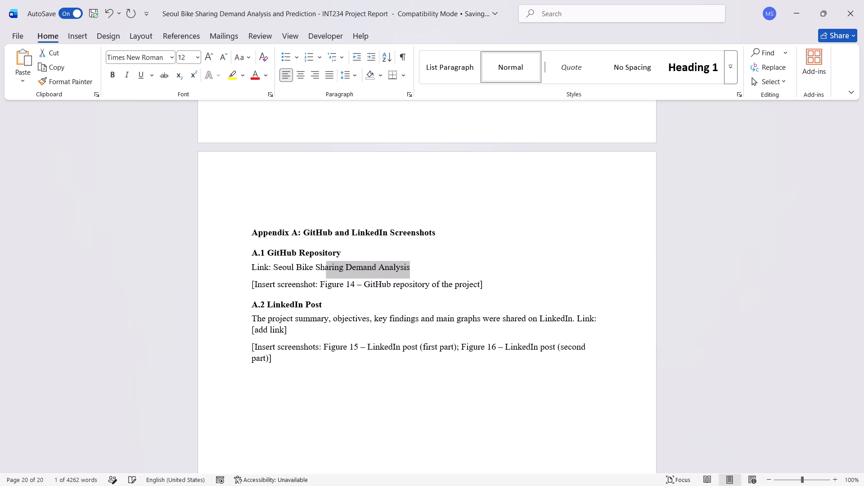
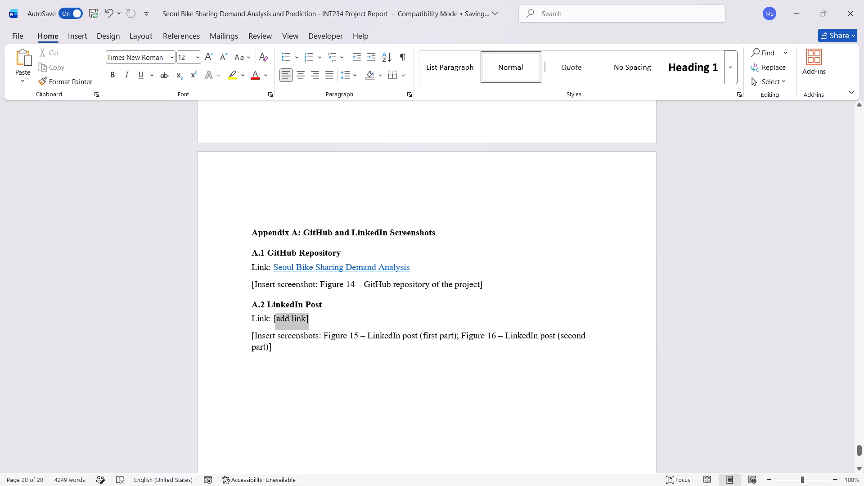
Replace the "[add link]" placeholder after "Link:" under A.2 LinkedIn Post with the text "LinkedIn Post".
{"action": "left_click_drag", "start_coordinate": [273, 317], "coordinate": [272, 317]}
{"action": "key", "text": "shift+Right"}
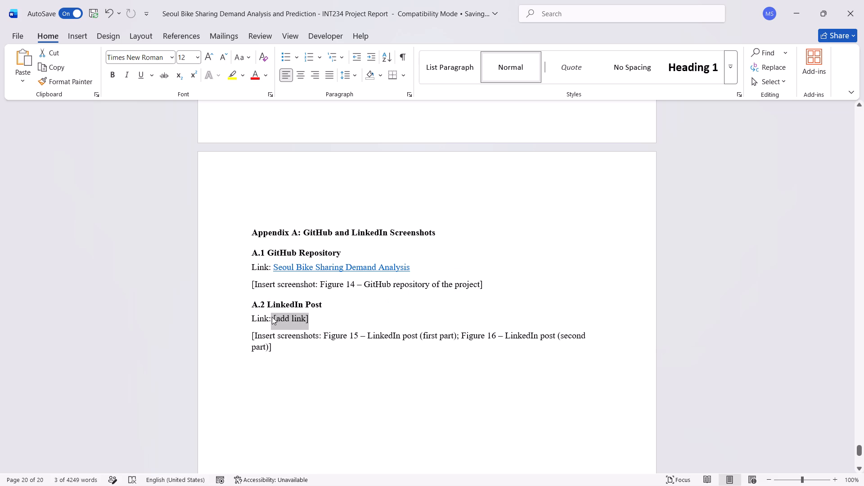
{"action": "key", "text": "BackSpace"}
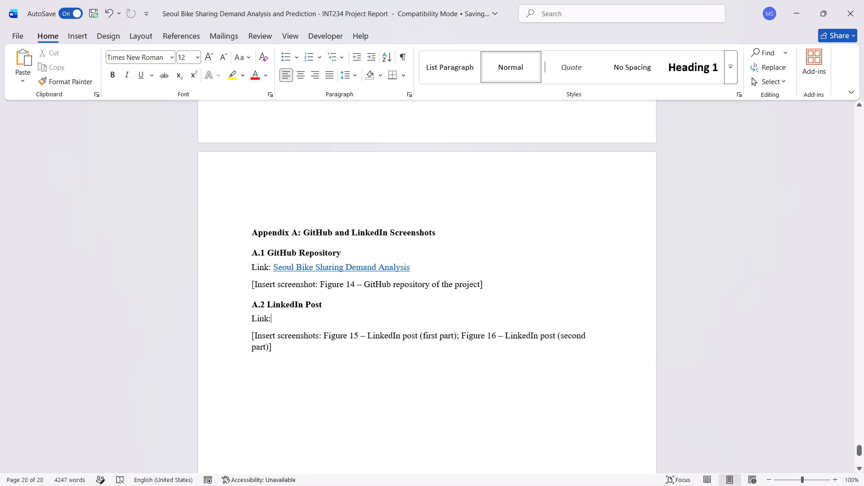
{"action": "type", "text": "LinkedIN"}
{"action": "key", "text": "BackSpace"}
{"action": "key", "text": "n"}
{"action": "key", "text": "space"}
{"action": "type", "text": "Post"}
Move the text cursor back through "LinkedIn Post" toward the colon after "Link" on the A.2 link line.
{"action": "key", "text": "Left"}
{"action": "key", "text": "Left"}
{"action": "key", "text": "Left"}
{"action": "key", "text": "Left"}
{"action": "key", "text": "Left"}
{"action": "key", "text": "Left"}
{"action": "key", "text": "Left"}
{"action": "key", "text": "Left"}
{"action": "key", "text": "Left"}
{"action": "key", "text": "Left"}
{"action": "key", "text": "Left"}
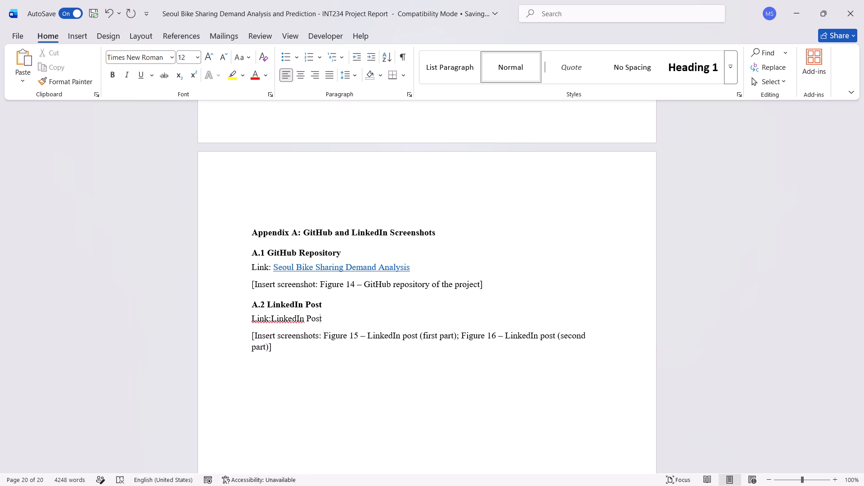
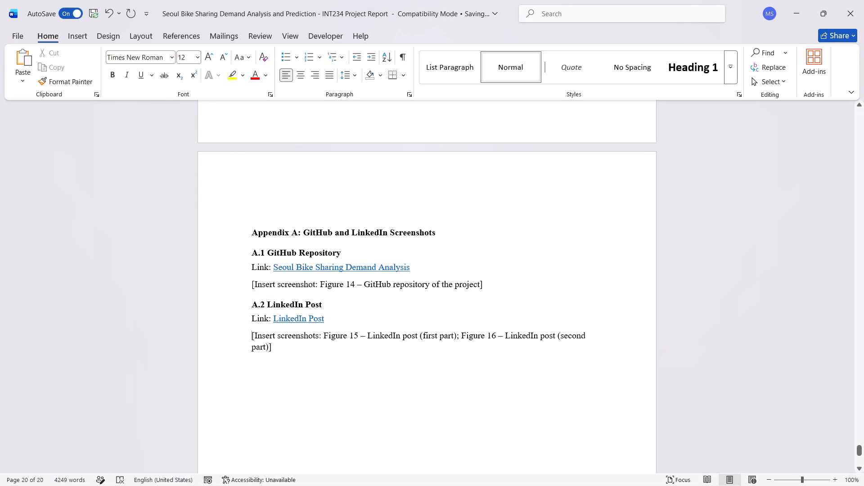
Select the whole "[Insert screenshots: Figure 15 … Figure 16 …]" placeholder paragraph under A.2 LinkedIn Post.
{"action": "left_click_drag", "start_coordinate": [304, 354], "coordinate": [306, 354]}
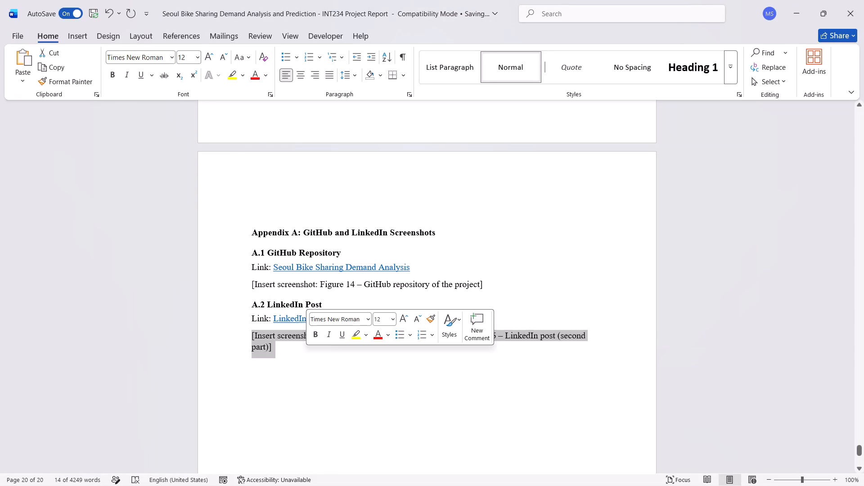
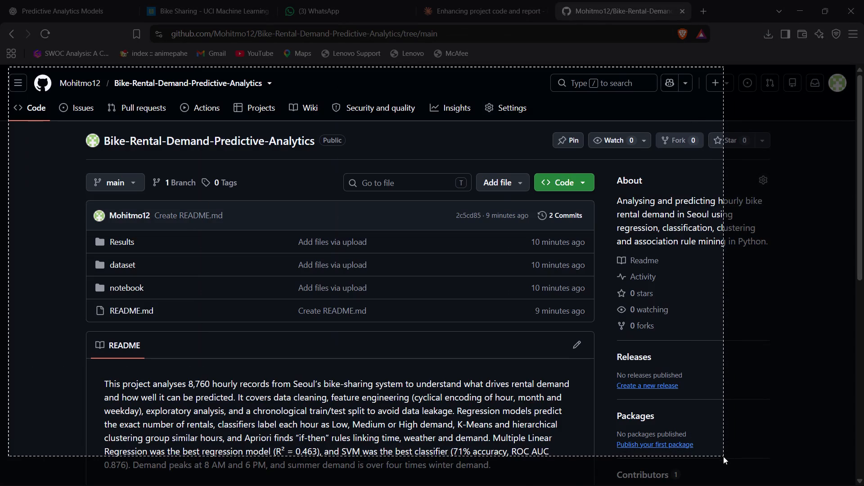
Capture a screenshot of the Bike-Rental-Demand-Predictive-Analytics repository page, from its header down to the README text.
{"action": "left_click_drag", "start_coordinate": [723, 456], "coordinate": [849, 465]}
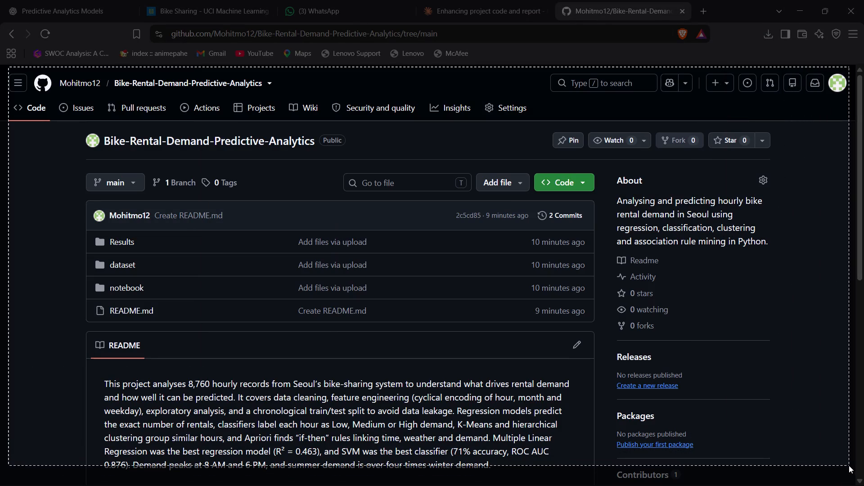
{"action": "left_click_drag", "start_coordinate": [849, 465], "coordinate": [849, 465]}
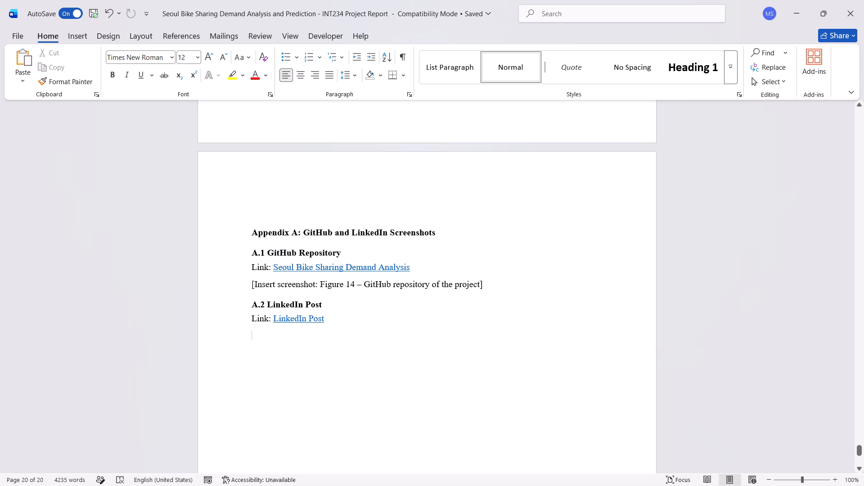
Replace the Figure 14 placeholder under A.1 GitHub Repository with the captured screenshot, and add a line break before the A.2 heading.
{"action": "left_click_drag", "start_coordinate": [486, 284], "coordinate": [263, 282]}
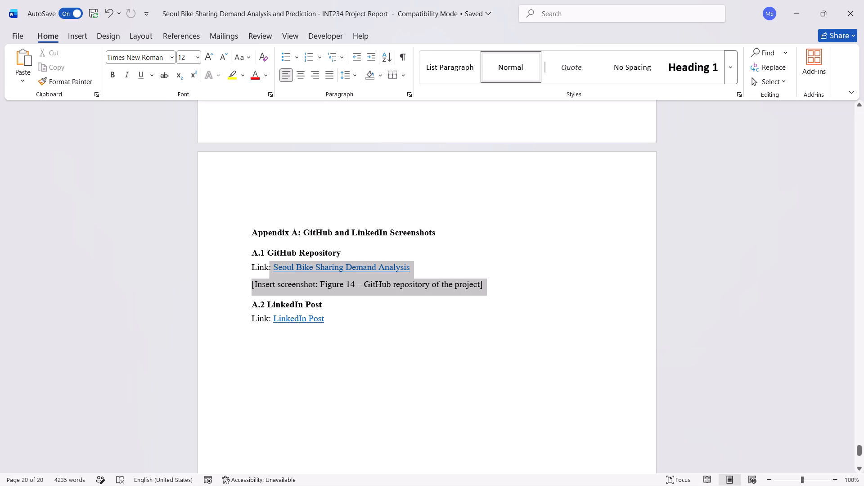
{"action": "left_click_drag", "start_coordinate": [263, 282], "coordinate": [252, 284]}
{"action": "key", "text": "ctrl+v"}
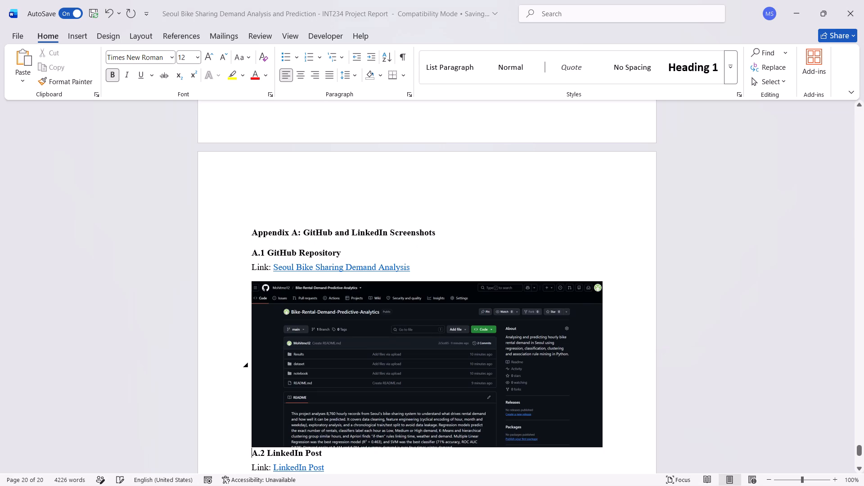
{"action": "scroll", "coordinate": [326, 320], "scroll_direction": "down", "scroll_amount": 3}
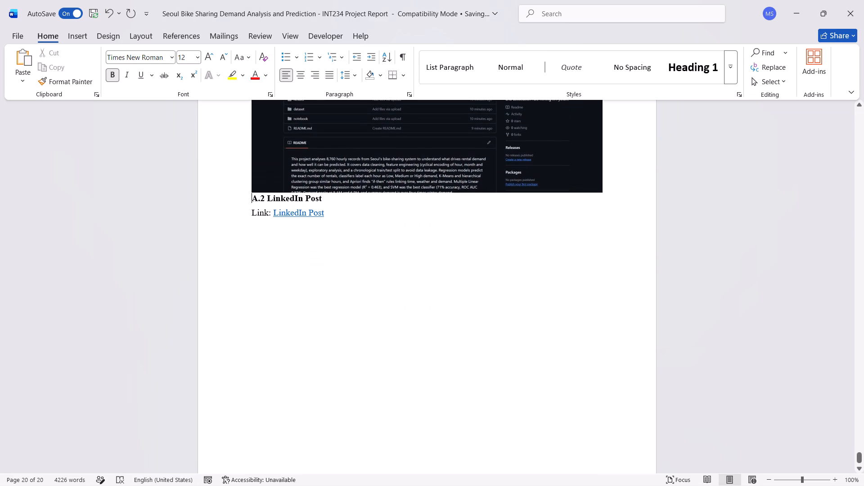
{"action": "key", "text": "Return"}
Add a line below the LinkedIn Post link, open the linked post, and capture its upper part from the author header to Key Findings.
{"action": "left_click", "coordinate": [340, 225]}
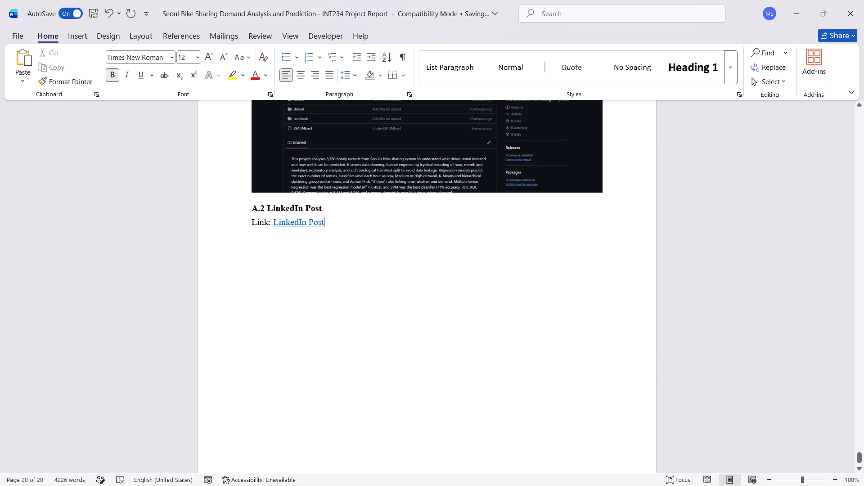
{"action": "key", "text": "Return"}
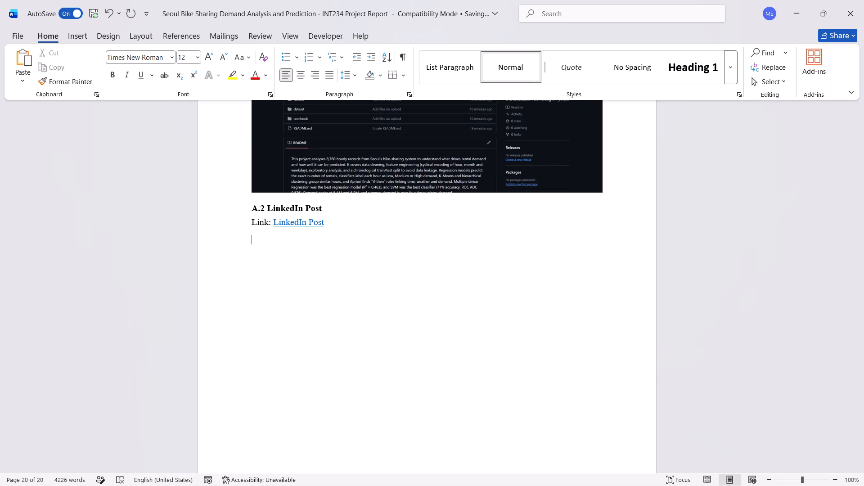
{"action": "left_click", "coordinate": [312, 222], "text": "ctrl"}
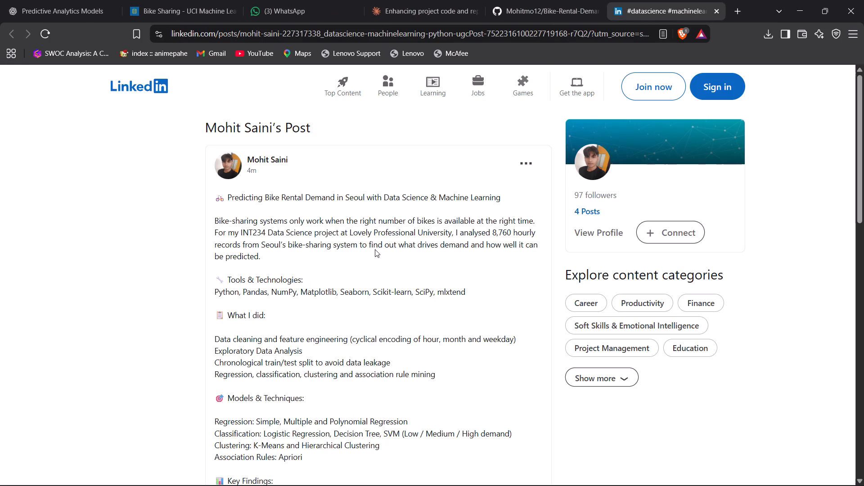
{"action": "scroll", "coordinate": [395, 264], "scroll_direction": "down", "scroll_amount": 1}
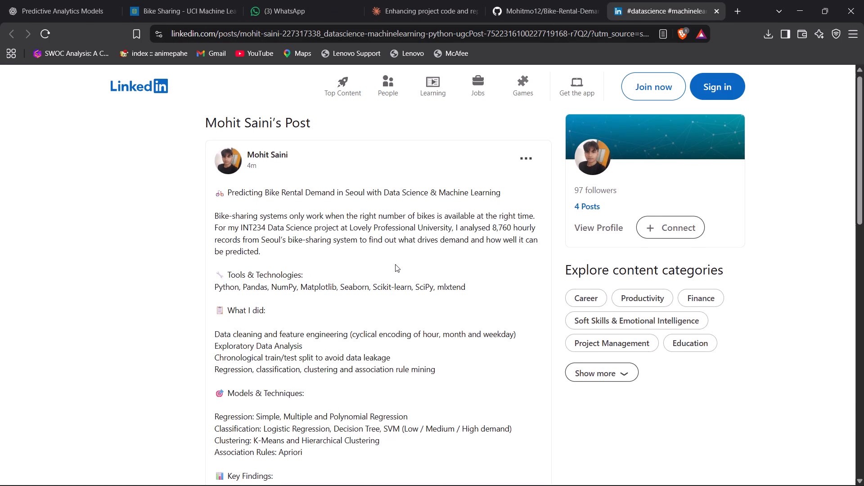
{"action": "scroll", "coordinate": [395, 264], "scroll_direction": "down", "scroll_amount": 2}
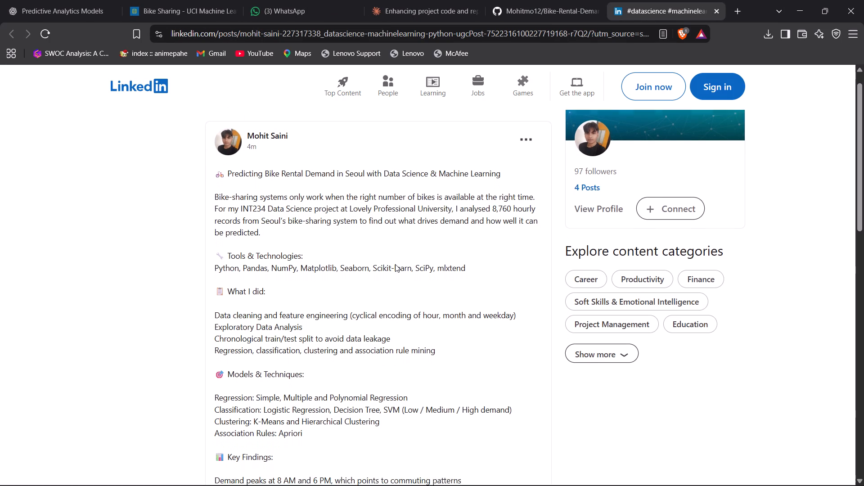
{"action": "scroll", "coordinate": [395, 264], "scroll_direction": "down", "scroll_amount": 1}
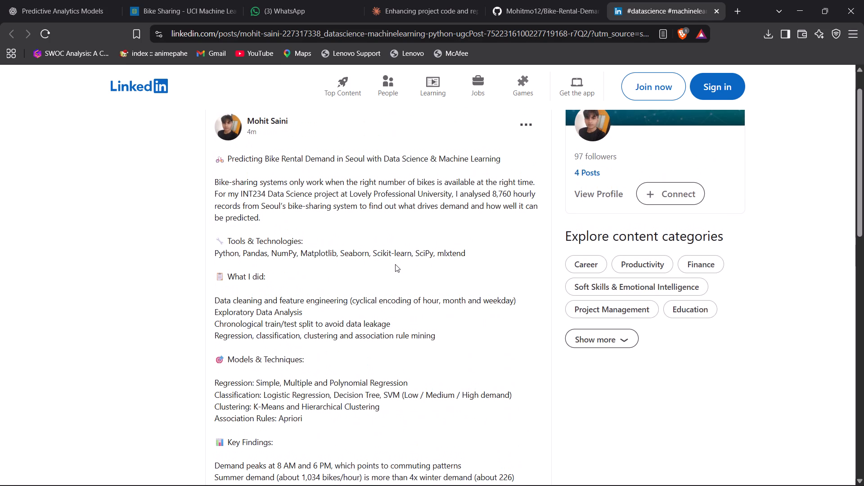
{"action": "key", "text": "Print"}
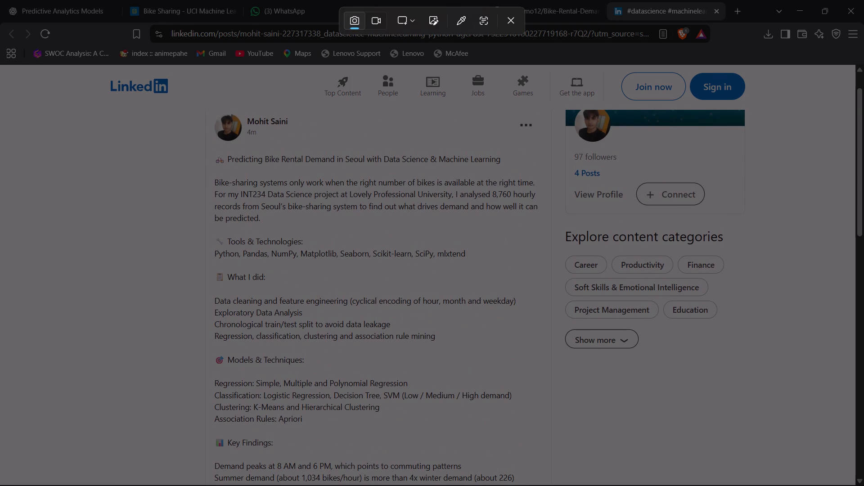
{"action": "left_click_drag", "start_coordinate": [198, 108], "coordinate": [548, 485]}
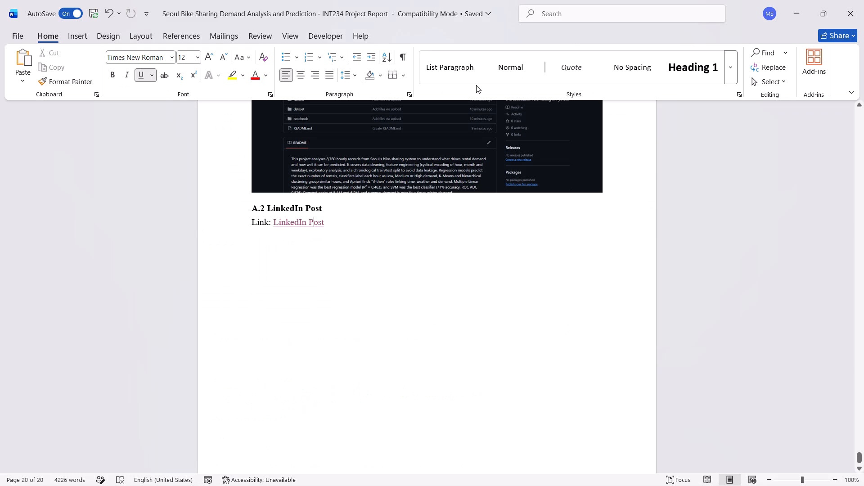
Paste the captured post screenshot on a new line below the LinkedIn Post link and shrink it to about half its width.
{"action": "key", "text": "Right"}
{"action": "key", "text": "Right"}
{"action": "key", "text": "Return"}
{"action": "key", "text": "ctrl+v"}
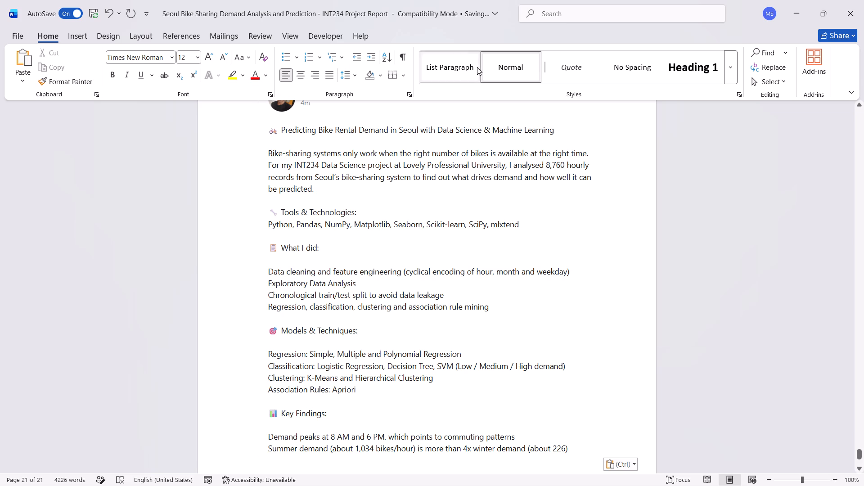
{"action": "left_click", "coordinate": [430, 283]}
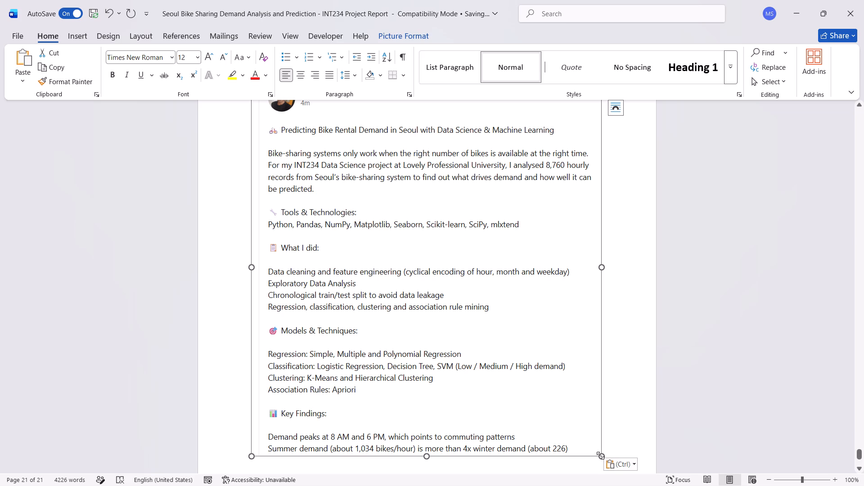
{"action": "left_click_drag", "start_coordinate": [600, 455], "coordinate": [371, 256]}
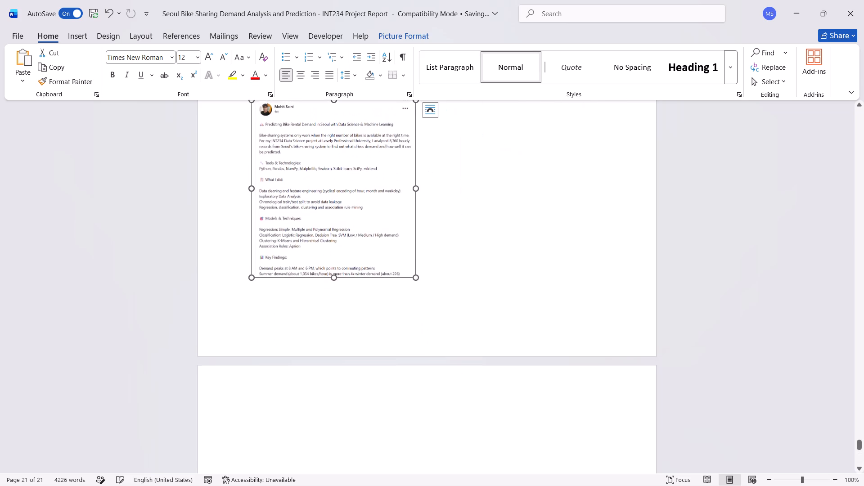
{"action": "scroll", "coordinate": [463, 284], "scroll_direction": "up", "scroll_amount": 2}
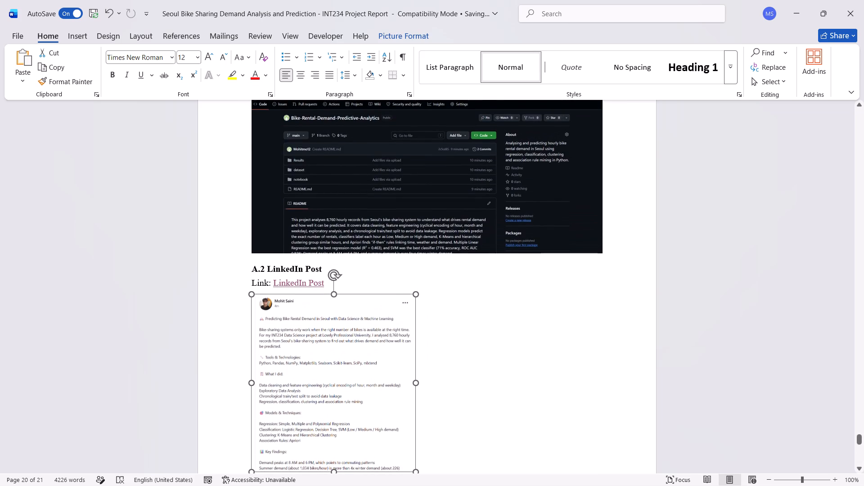
In the browser, capture the lower part of the LinkedIn post, from the "Code and report" link through the result charts.
{"action": "scroll", "coordinate": [434, 286], "scroll_direction": "down", "scroll_amount": 2}
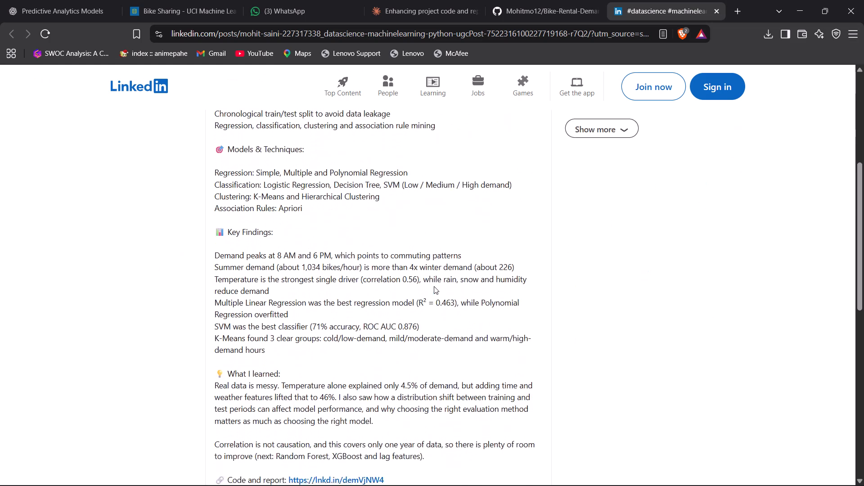
{"action": "scroll", "coordinate": [434, 286], "scroll_direction": "down", "scroll_amount": 4}
{"action": "scroll", "coordinate": [432, 327], "scroll_direction": "down", "scroll_amount": 1}
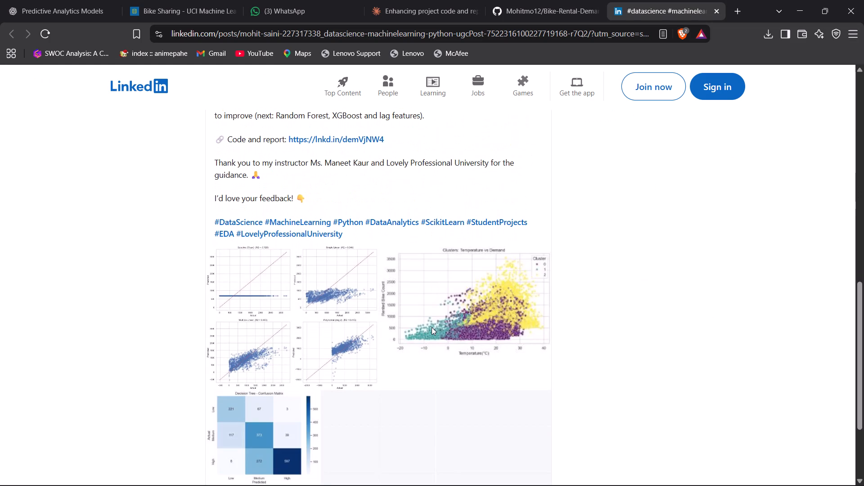
{"action": "scroll", "coordinate": [432, 327], "scroll_direction": "down", "scroll_amount": 3}
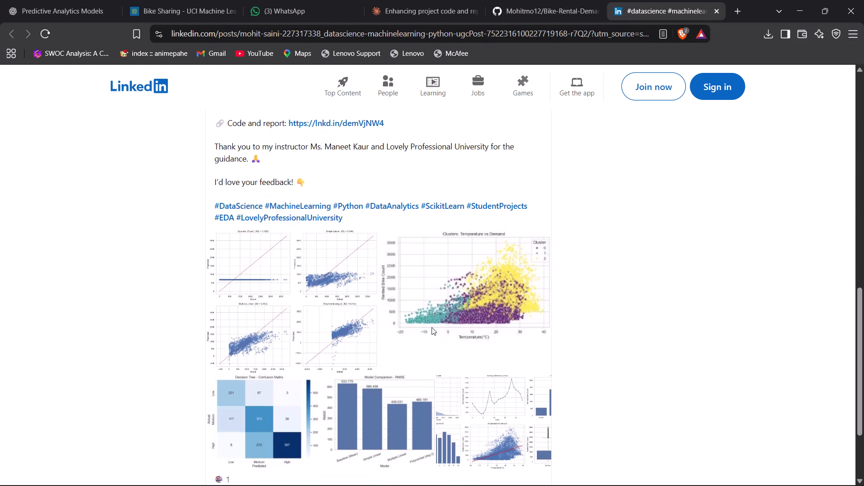
{"action": "key", "text": "Print"}
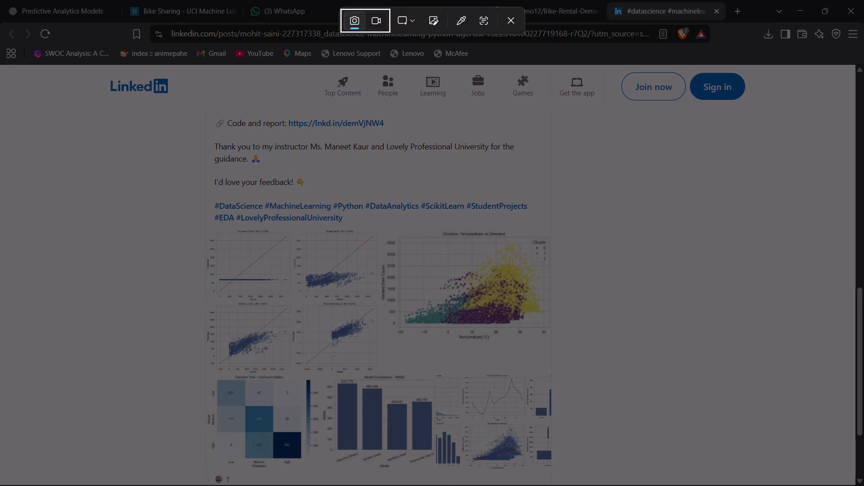
{"action": "left_click_drag", "start_coordinate": [202, 113], "coordinate": [575, 477]}
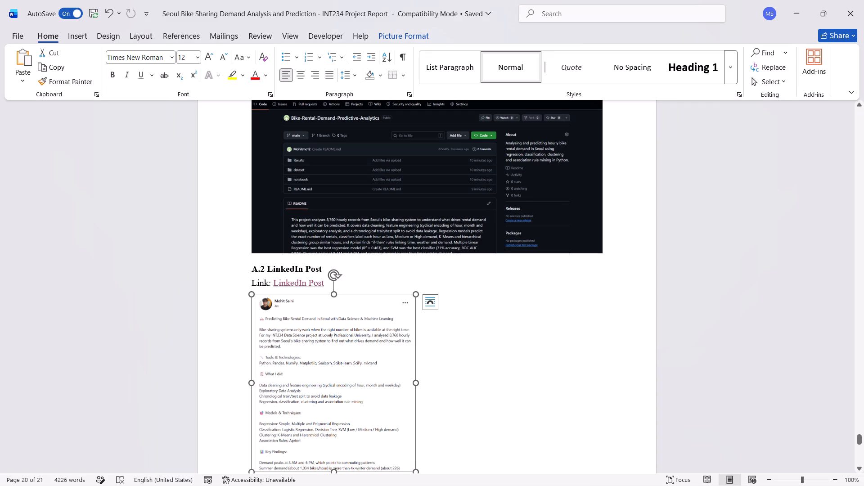
Paste the second LinkedIn screenshot into the report after the first one and shrink it to about half its width.
{"action": "left_click", "coordinate": [455, 378]}
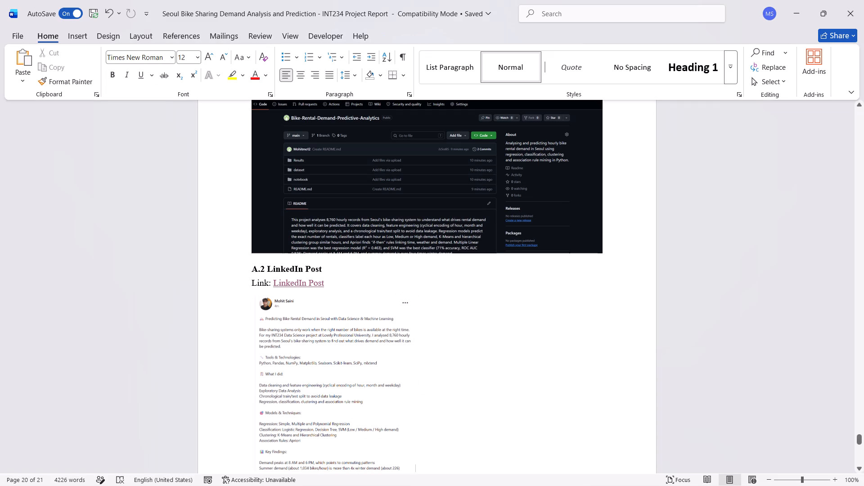
{"action": "key", "text": "ctrl+v"}
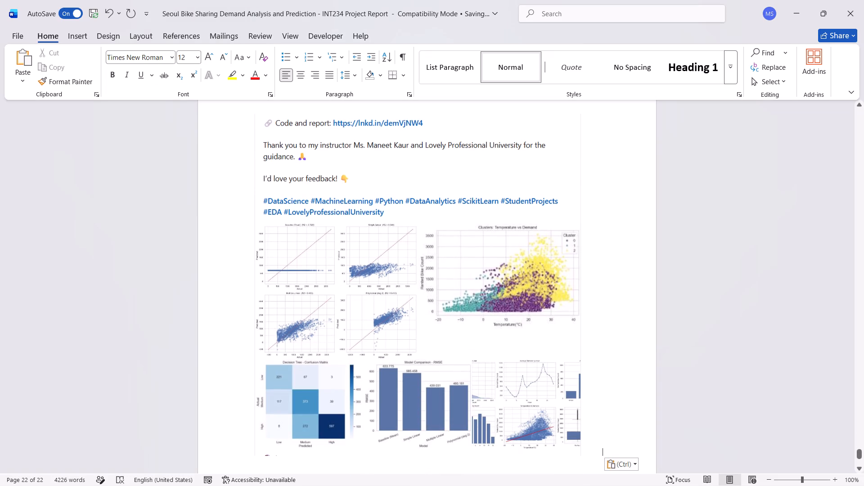
{"action": "left_click", "coordinate": [537, 426]}
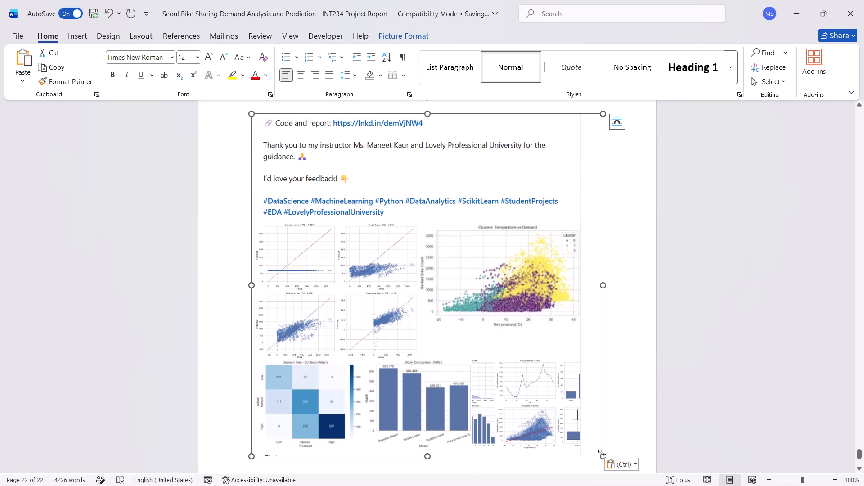
{"action": "left_click_drag", "start_coordinate": [602, 453], "coordinate": [442, 299]}
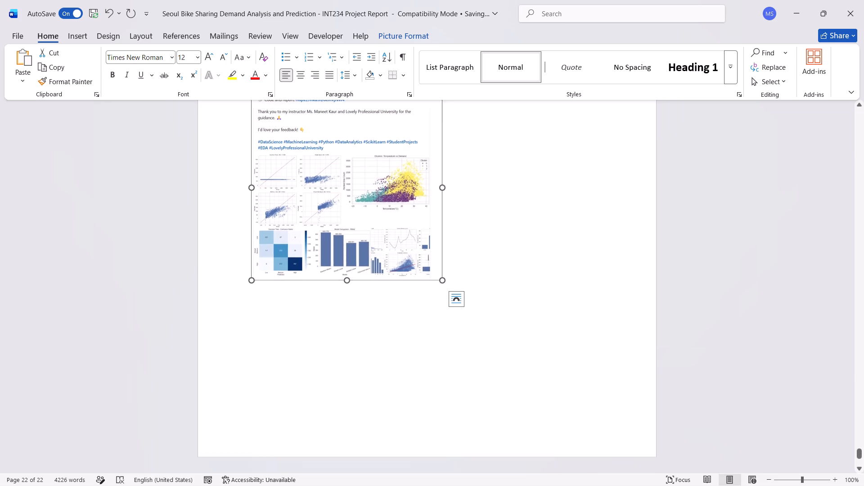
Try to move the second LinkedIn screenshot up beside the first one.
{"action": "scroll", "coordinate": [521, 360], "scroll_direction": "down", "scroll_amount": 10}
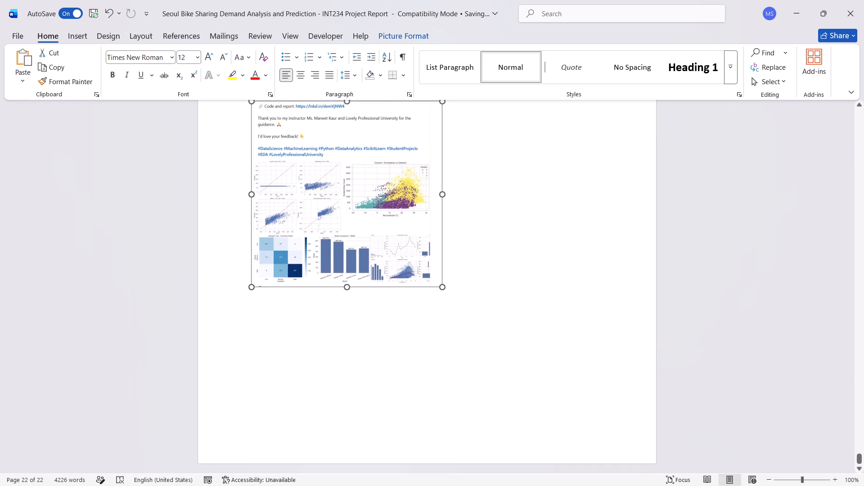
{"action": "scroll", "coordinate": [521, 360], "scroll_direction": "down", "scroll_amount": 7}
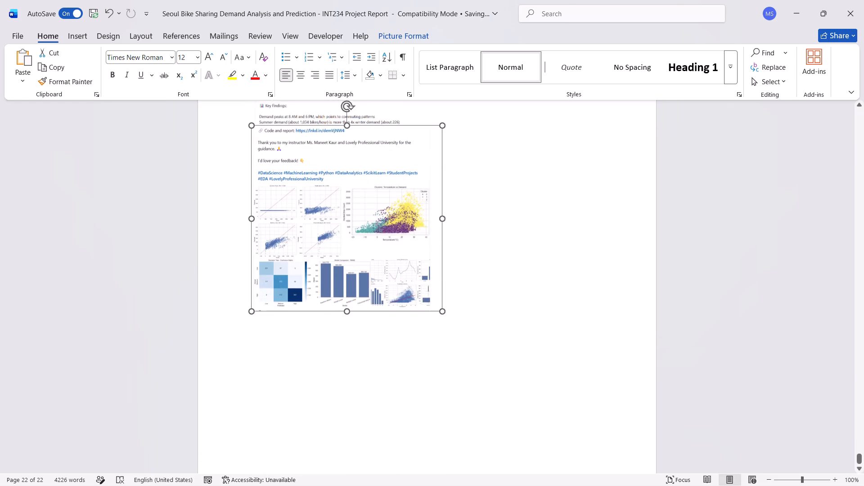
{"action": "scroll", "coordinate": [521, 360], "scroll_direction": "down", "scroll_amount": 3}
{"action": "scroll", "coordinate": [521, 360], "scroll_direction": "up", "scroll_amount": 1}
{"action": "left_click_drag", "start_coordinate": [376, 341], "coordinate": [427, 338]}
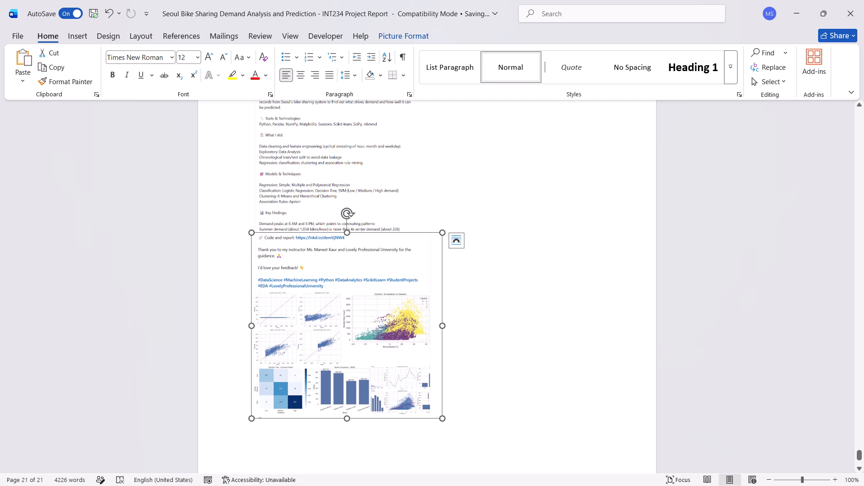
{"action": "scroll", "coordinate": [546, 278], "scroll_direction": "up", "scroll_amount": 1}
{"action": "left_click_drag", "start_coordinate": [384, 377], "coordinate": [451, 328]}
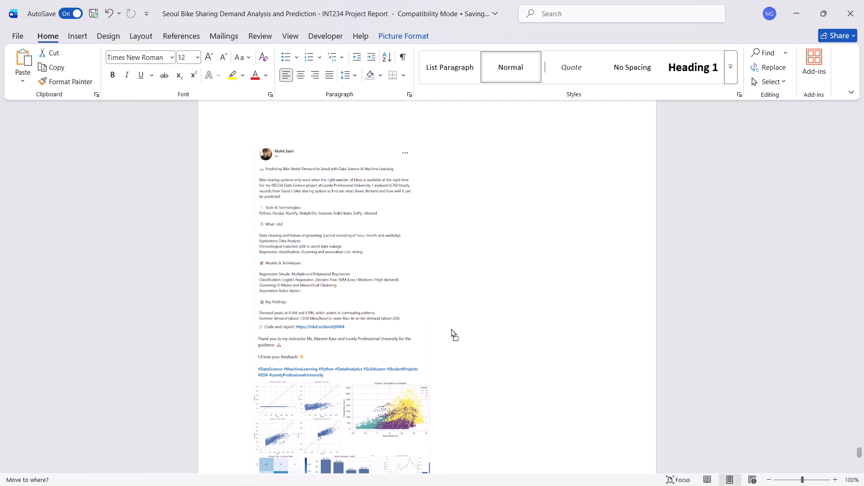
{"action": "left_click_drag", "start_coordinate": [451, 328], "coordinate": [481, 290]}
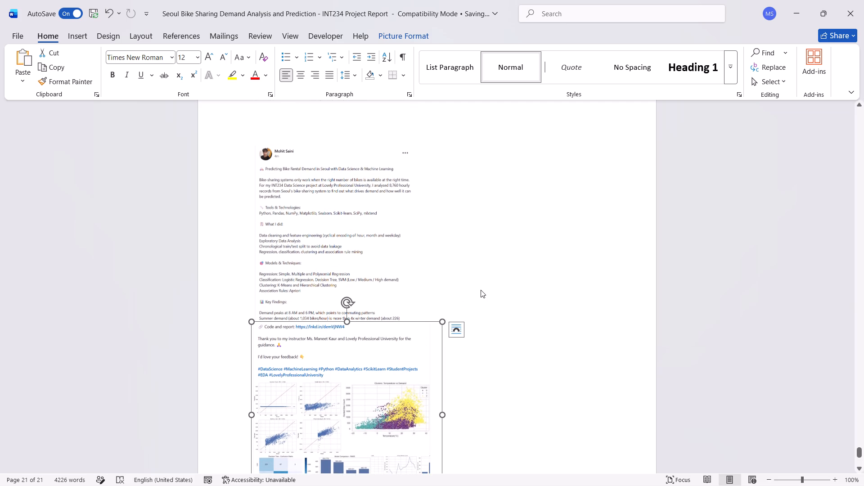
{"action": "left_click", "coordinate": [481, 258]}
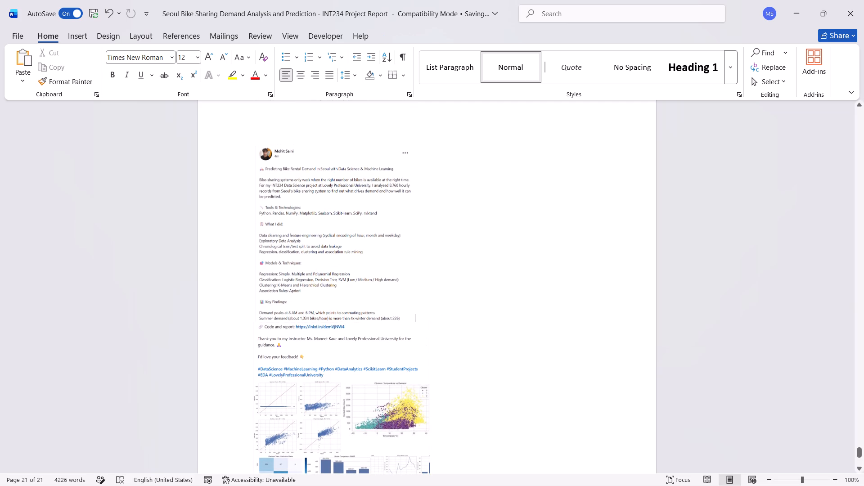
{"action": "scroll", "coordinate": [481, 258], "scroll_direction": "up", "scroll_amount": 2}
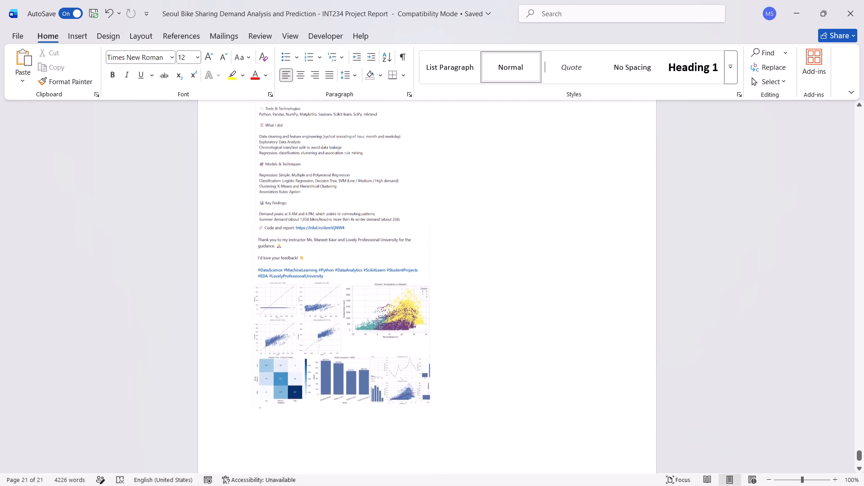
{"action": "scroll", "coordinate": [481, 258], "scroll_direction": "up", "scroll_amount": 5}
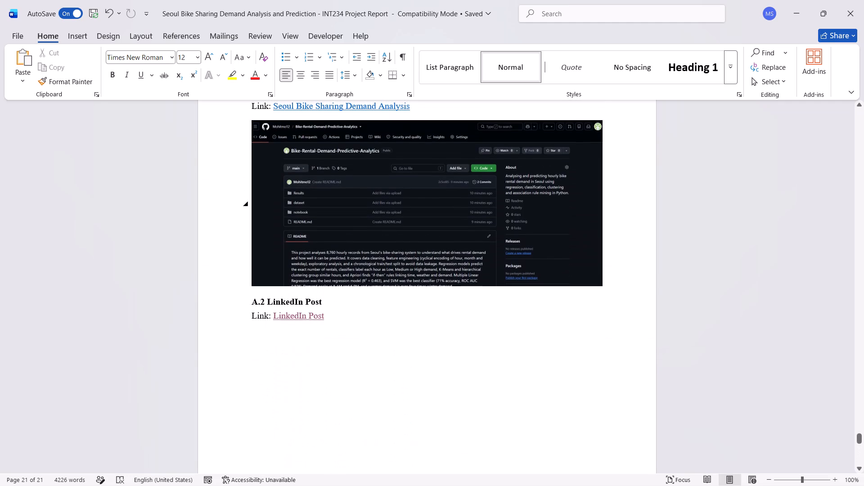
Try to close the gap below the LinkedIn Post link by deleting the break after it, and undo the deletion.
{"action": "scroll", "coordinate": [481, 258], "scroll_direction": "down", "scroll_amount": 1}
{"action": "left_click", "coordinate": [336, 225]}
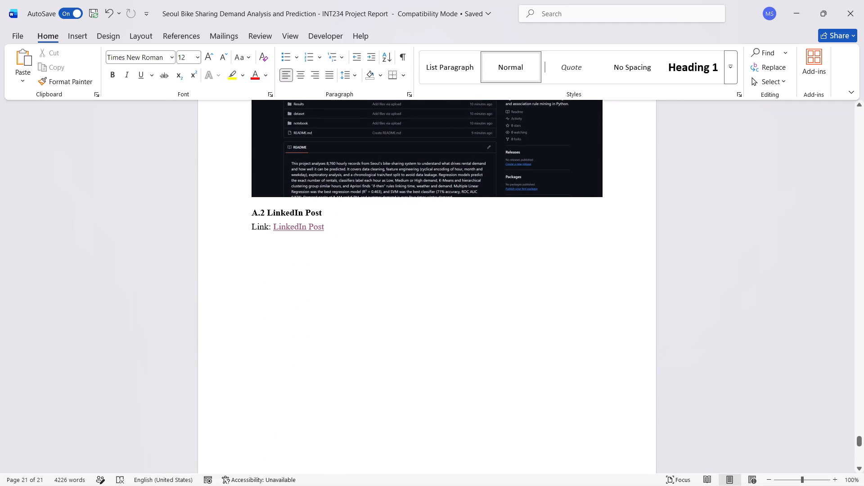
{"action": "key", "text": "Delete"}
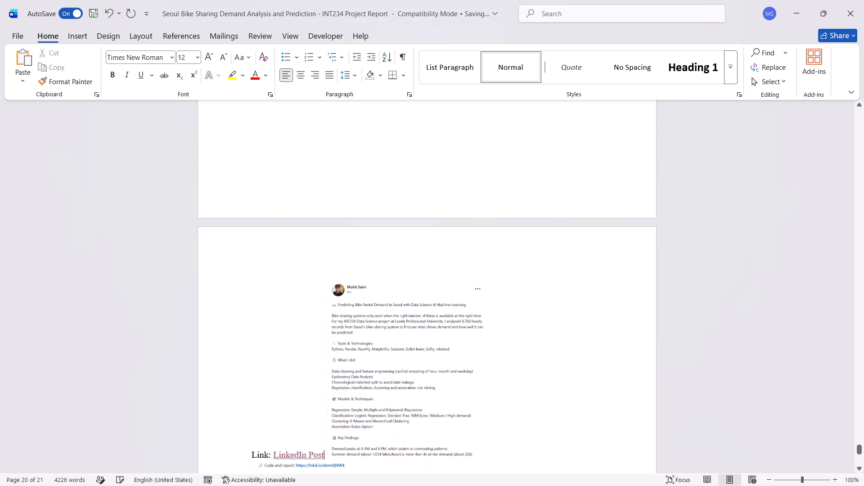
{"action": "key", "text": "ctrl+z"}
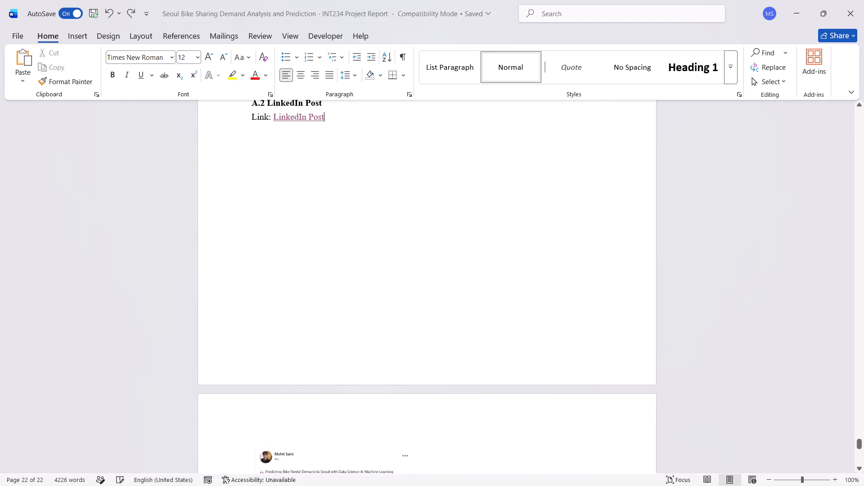
Shrink the first LinkedIn screenshot slightly so the second one fits beside it on the same line.
{"action": "scroll", "coordinate": [366, 275], "scroll_direction": "up", "scroll_amount": 2}
{"action": "scroll", "coordinate": [412, 349], "scroll_direction": "down", "scroll_amount": 2}
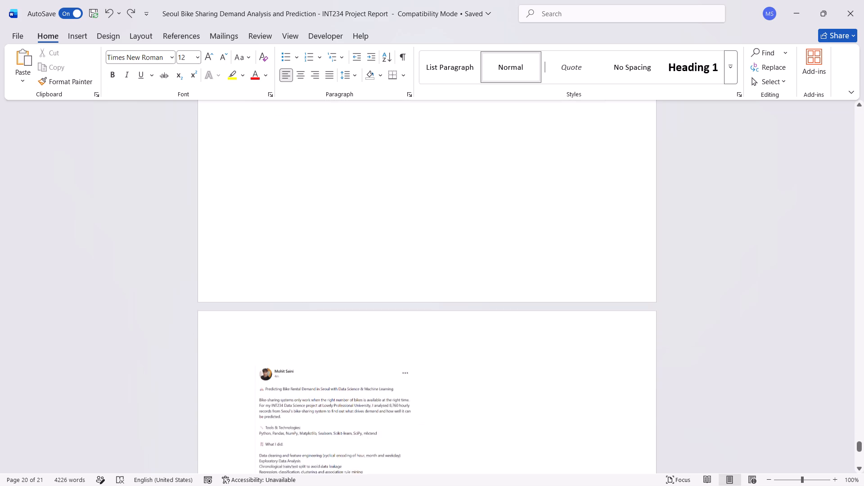
{"action": "scroll", "coordinate": [412, 349], "scroll_direction": "down", "scroll_amount": 2}
{"action": "left_click", "coordinate": [388, 324]}
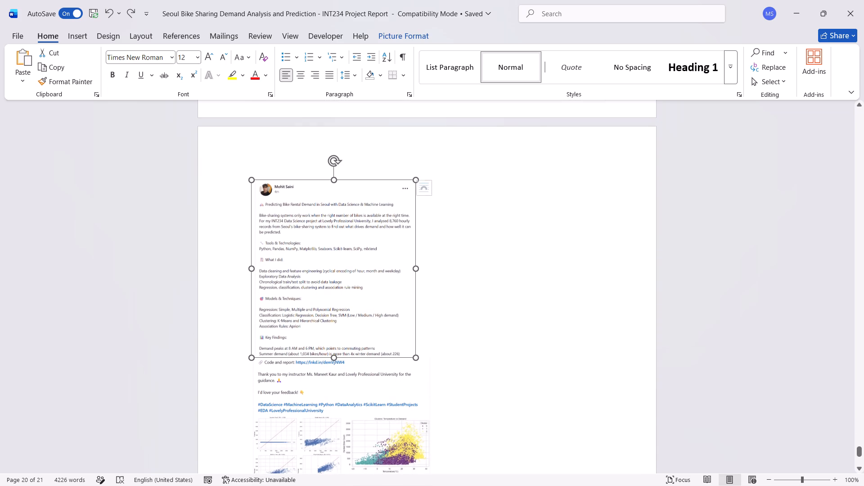
{"action": "left_click_drag", "start_coordinate": [414, 355], "coordinate": [399, 340]}
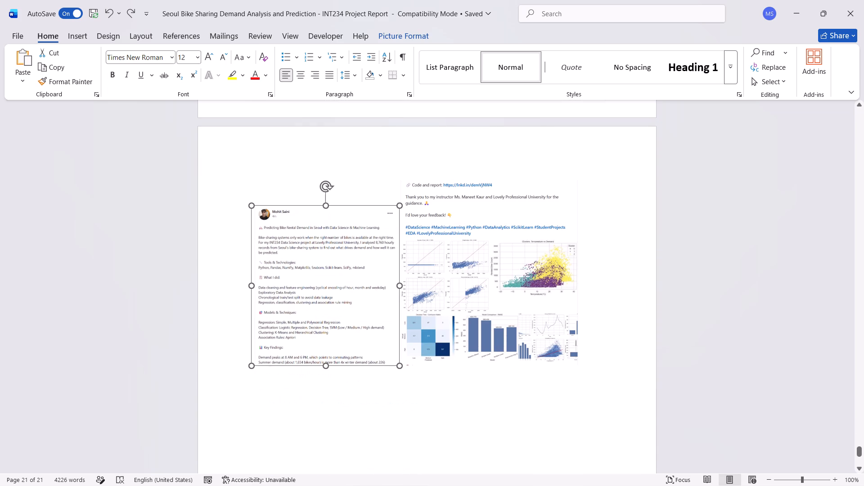
{"action": "left_click_drag", "start_coordinate": [399, 340], "coordinate": [400, 340]}
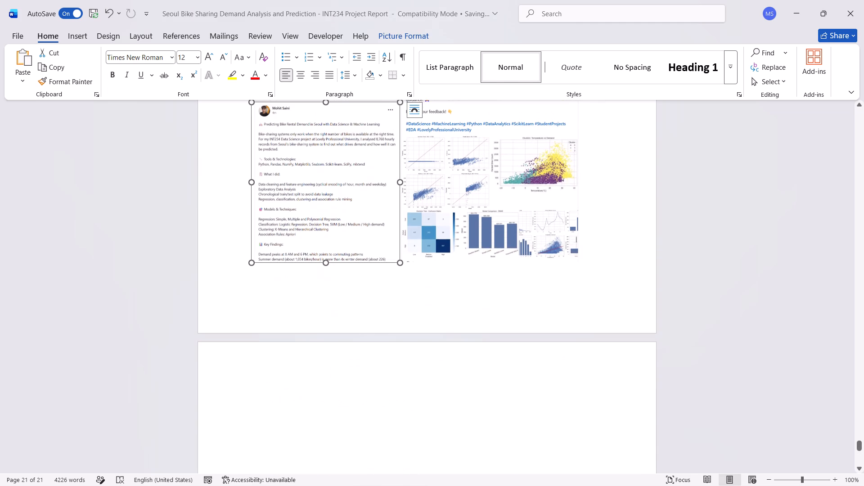
Shrink the second LinkedIn screenshot, with the result charts, to just under half of the text width.
{"action": "left_click", "coordinate": [519, 208]}
{"action": "left_click_drag", "start_coordinate": [592, 261], "coordinate": [572, 256]}
{"action": "scroll", "coordinate": [548, 320], "scroll_direction": "up", "scroll_amount": 1}
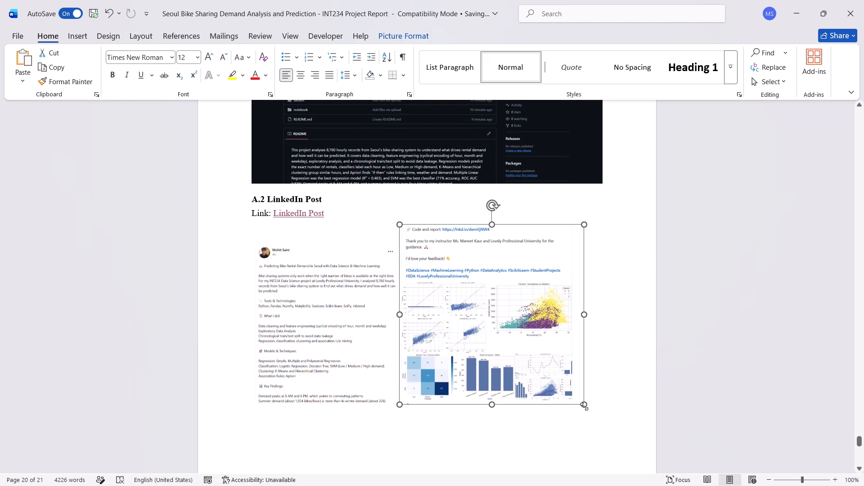
{"action": "left_click_drag", "start_coordinate": [586, 406], "coordinate": [558, 392]}
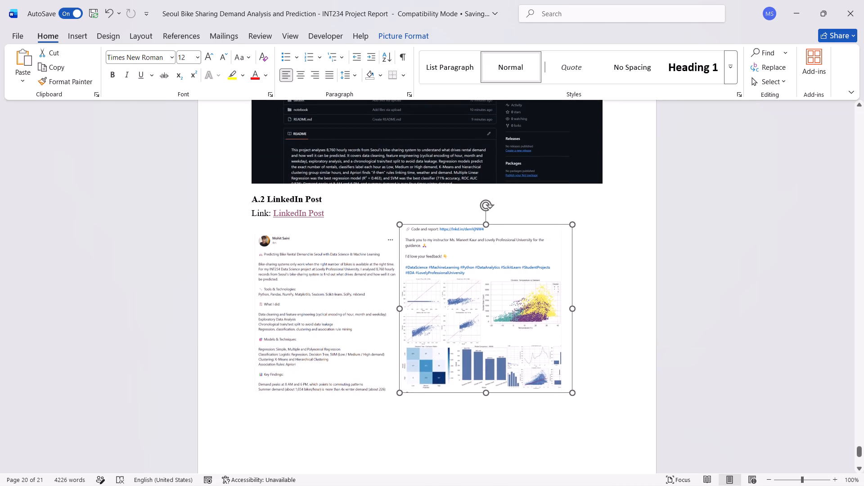
{"action": "left_click_drag", "start_coordinate": [558, 392], "coordinate": [558, 392]}
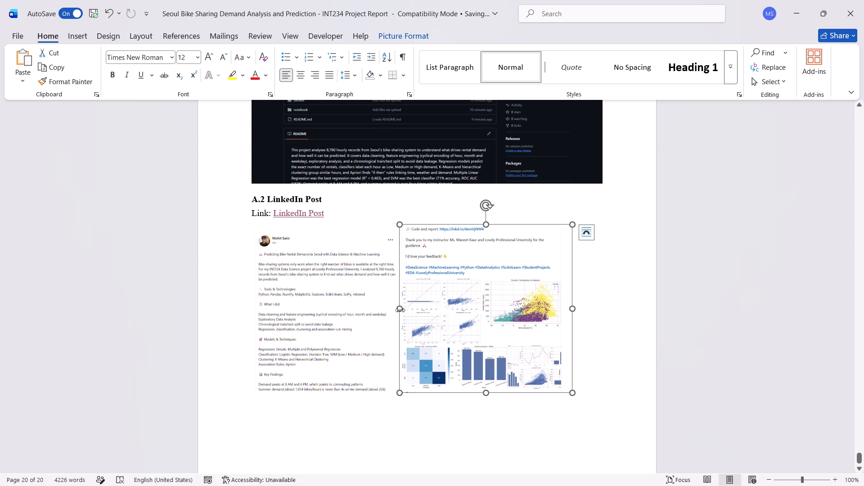
Enlarge the first LinkedIn screenshot to just under half of the text width, keeping it beside the second one.
{"action": "left_click", "coordinate": [377, 385]}
{"action": "left_click_drag", "start_coordinate": [398, 394], "coordinate": [418, 399]}
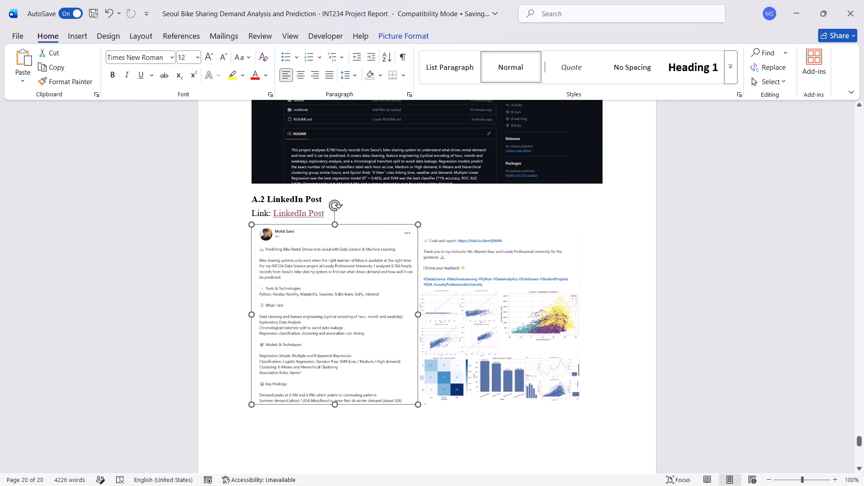
{"action": "left_click", "coordinate": [439, 432]}
Remove the empty bullet above the "7. References" heading.
{"action": "scroll", "coordinate": [524, 315], "scroll_direction": "up", "scroll_amount": 3}
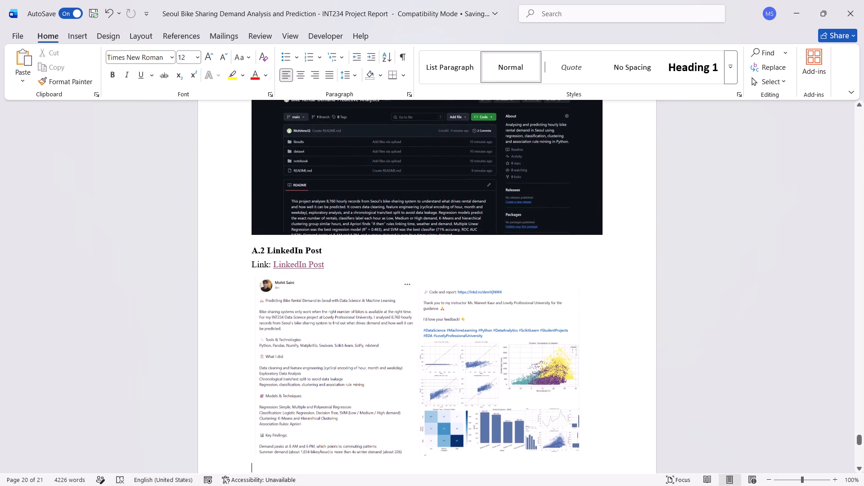
{"action": "scroll", "coordinate": [524, 315], "scroll_direction": "up", "scroll_amount": 1}
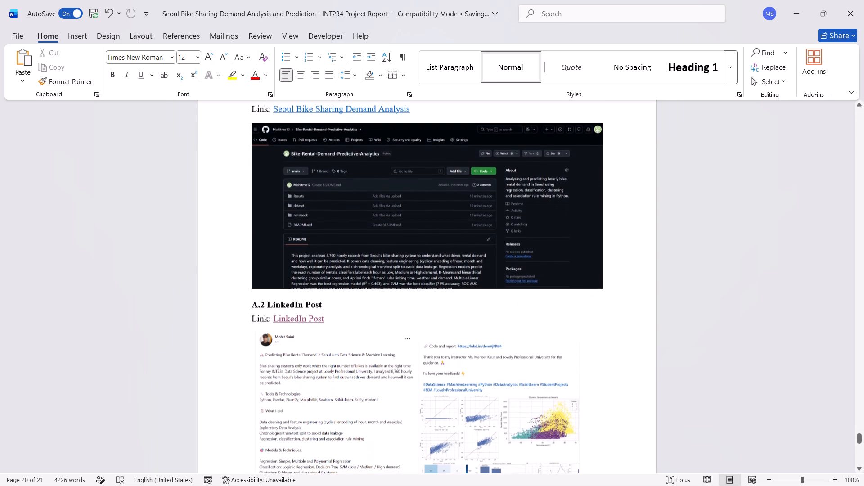
{"action": "scroll", "coordinate": [524, 315], "scroll_direction": "up", "scroll_amount": 3}
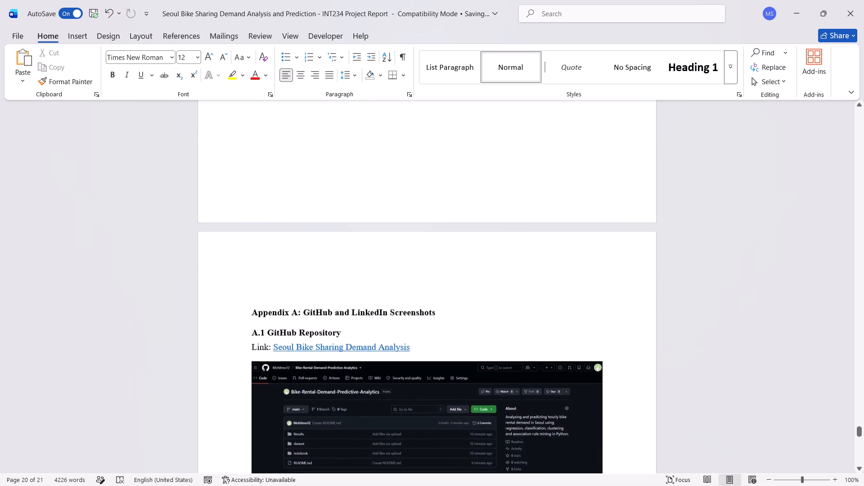
{"action": "scroll", "coordinate": [524, 315], "scroll_direction": "up", "scroll_amount": 4}
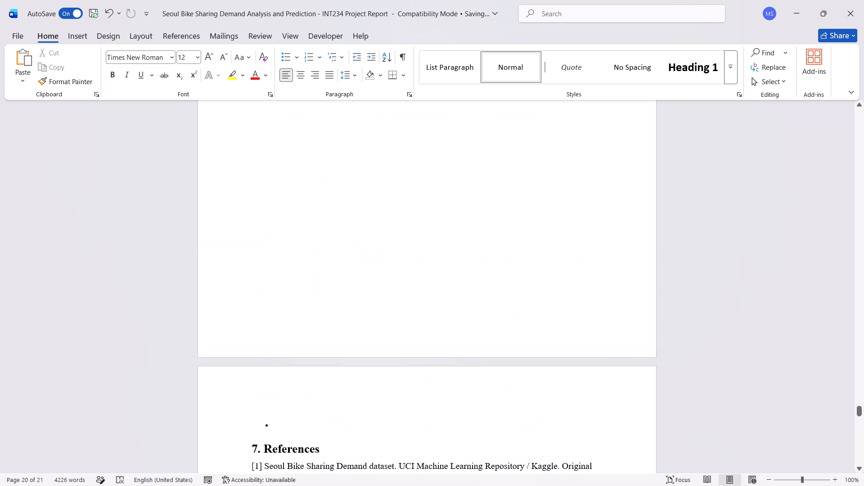
{"action": "scroll", "coordinate": [524, 315], "scroll_direction": "up", "scroll_amount": 1}
{"action": "left_click", "coordinate": [287, 421]}
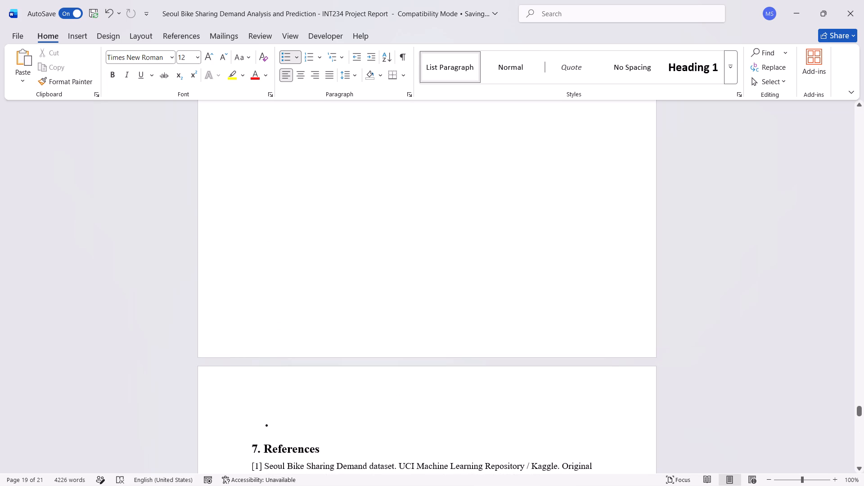
{"action": "double_click", "coordinate": [275, 427]}
{"action": "left_click", "coordinate": [275, 427]}
{"action": "key", "text": "BackSpace"}
{"action": "key", "text": "BackSpace"}
{"action": "key", "text": "BackSpace"}
Insert a page break after the Limitations paragraph so that "6. Future Scope" starts on a new page.
{"action": "scroll", "coordinate": [275, 427], "scroll_direction": "up", "scroll_amount": 2}
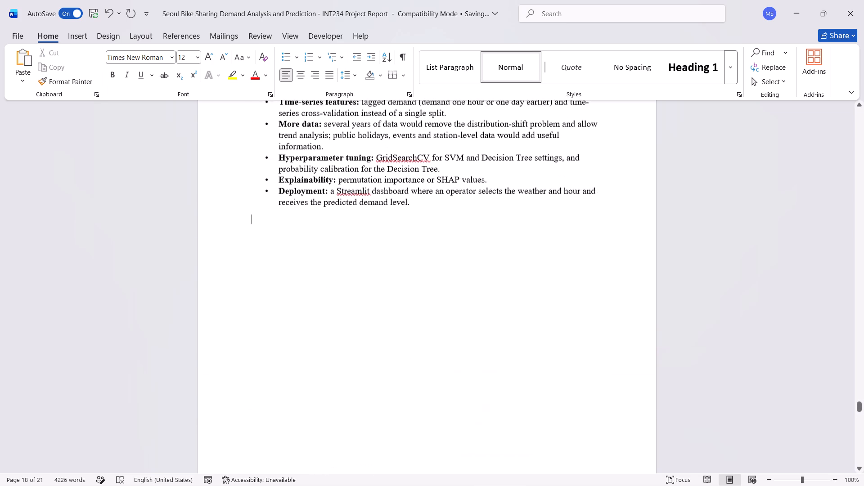
{"action": "scroll", "coordinate": [275, 427], "scroll_direction": "up", "scroll_amount": 3}
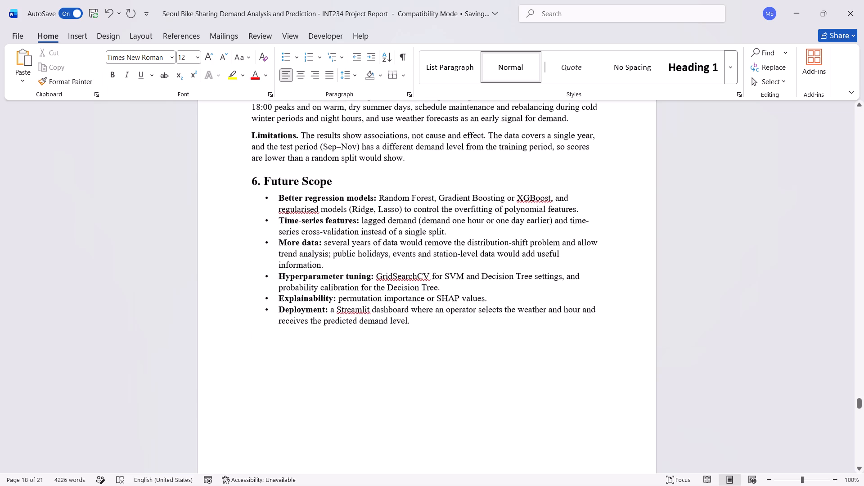
{"action": "scroll", "coordinate": [275, 427], "scroll_direction": "up", "scroll_amount": 1}
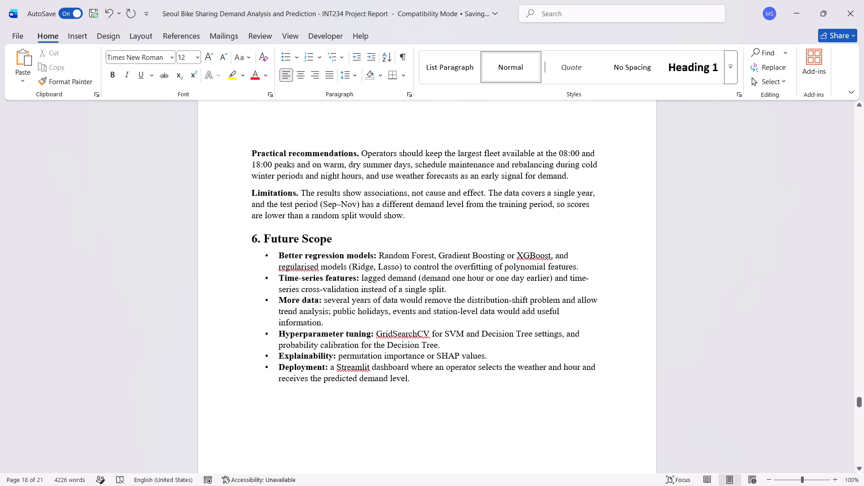
{"action": "left_click", "coordinate": [424, 210]}
{"action": "key", "text": "ctrl+Return"}
{"action": "scroll", "coordinate": [421, 212], "scroll_direction": "down", "scroll_amount": 4}
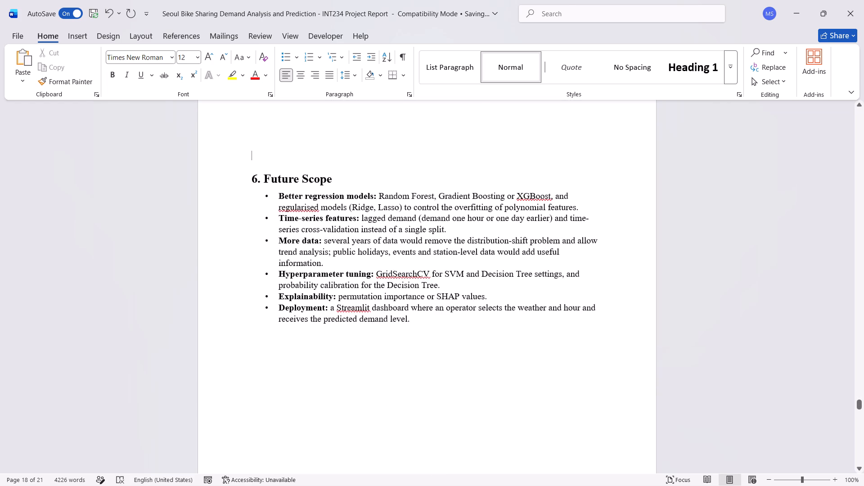
{"action": "scroll", "coordinate": [421, 212], "scroll_direction": "down", "scroll_amount": 1}
On the title page, shorten "Programme" to "Program" in the "Programme and Section" line.
{"action": "scroll", "coordinate": [421, 212], "scroll_direction": "up", "scroll_amount": 5}
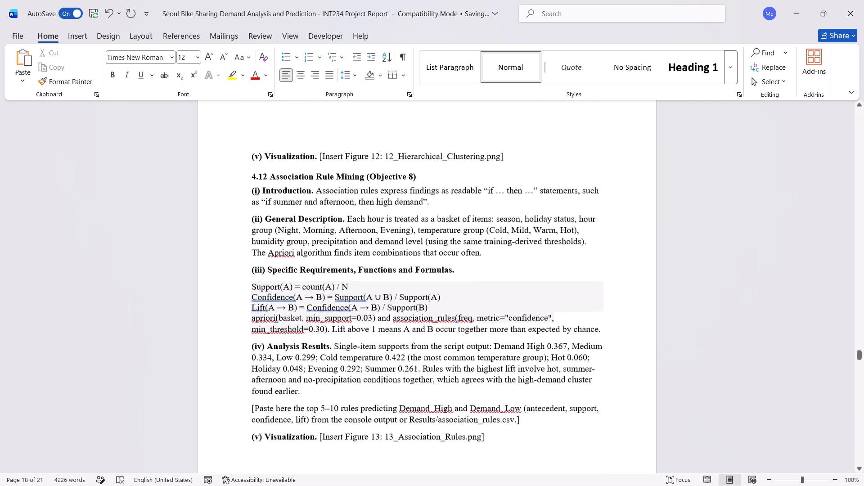
{"action": "scroll", "coordinate": [421, 212], "scroll_direction": "up", "scroll_amount": 12}
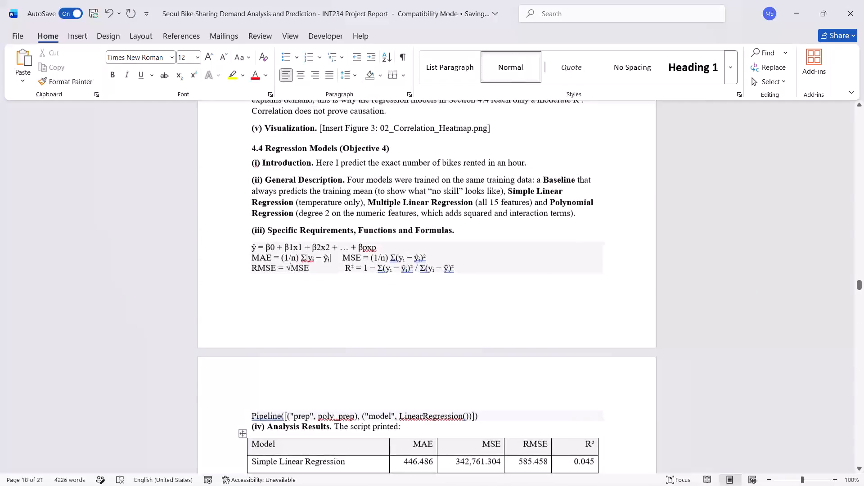
{"action": "scroll", "coordinate": [421, 212], "scroll_direction": "up", "scroll_amount": 16}
{"action": "scroll", "coordinate": [421, 212], "scroll_direction": "down", "scroll_amount": 1}
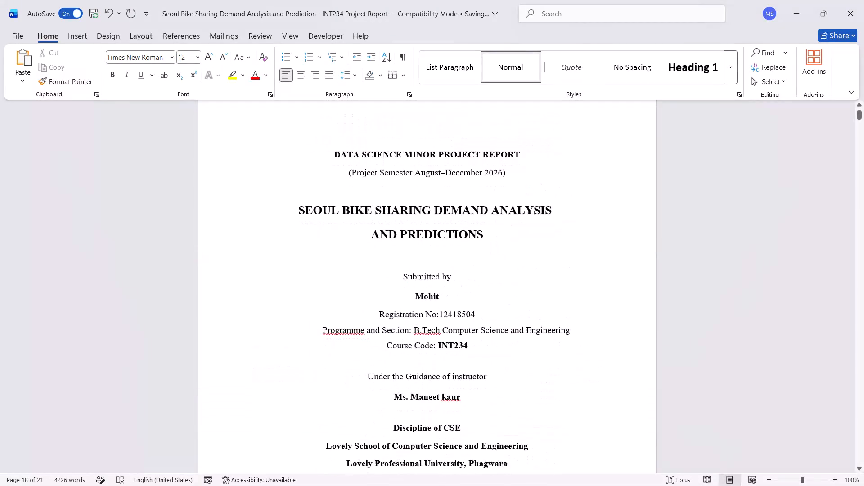
{"action": "scroll", "coordinate": [421, 212], "scroll_direction": "down", "scroll_amount": 1}
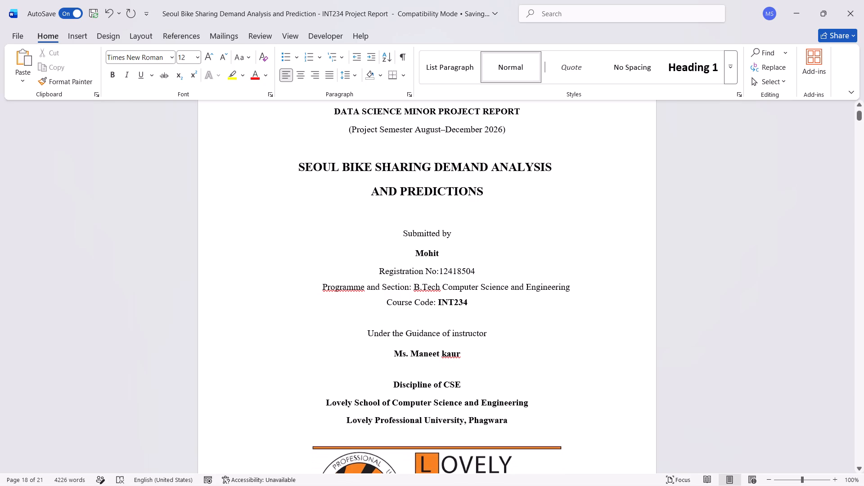
{"action": "scroll", "coordinate": [549, 224], "scroll_direction": "down", "scroll_amount": 1}
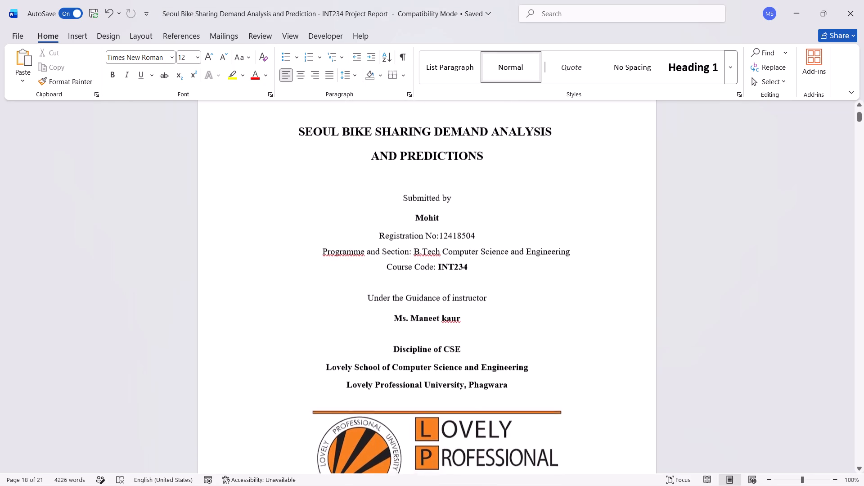
{"action": "scroll", "coordinate": [549, 224], "scroll_direction": "down", "scroll_amount": 2}
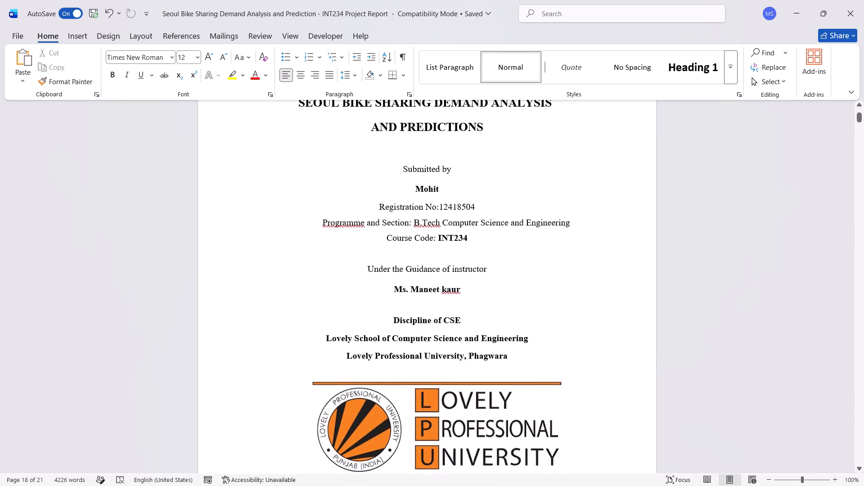
{"action": "scroll", "coordinate": [549, 224], "scroll_direction": "down", "scroll_amount": 1}
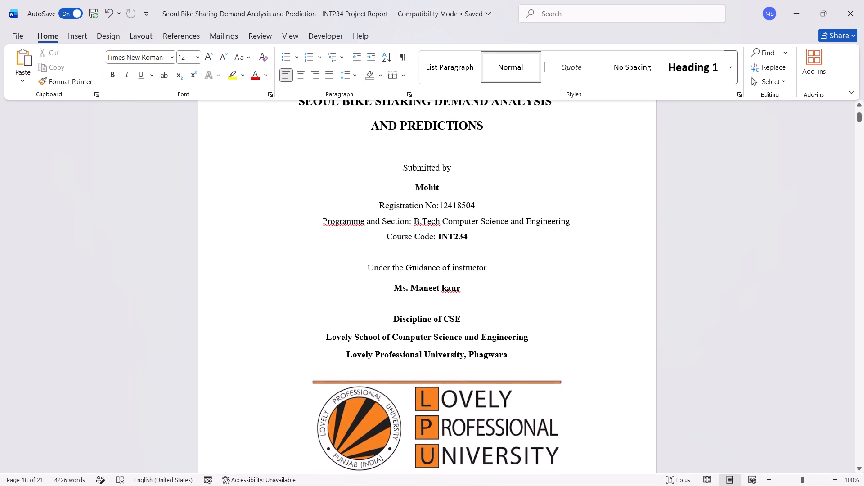
{"action": "left_click", "coordinate": [365, 222]}
{"action": "key", "text": "BackSpace"}
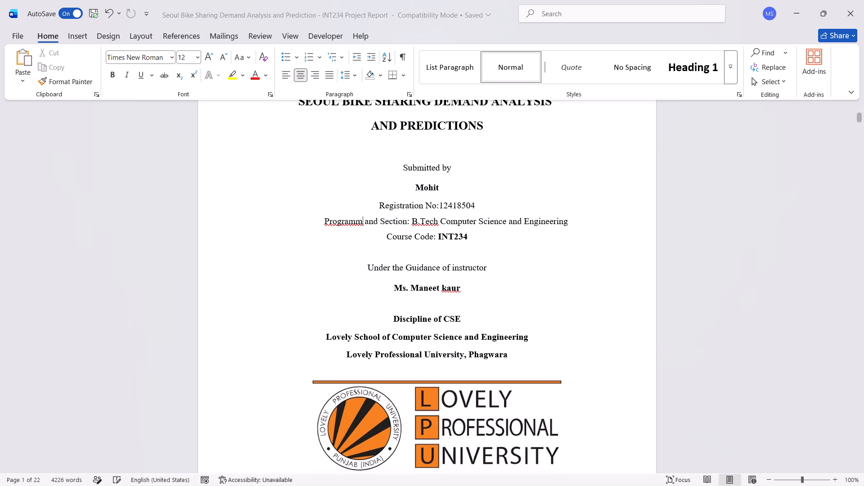
{"action": "left_click", "coordinate": [514, 255]}
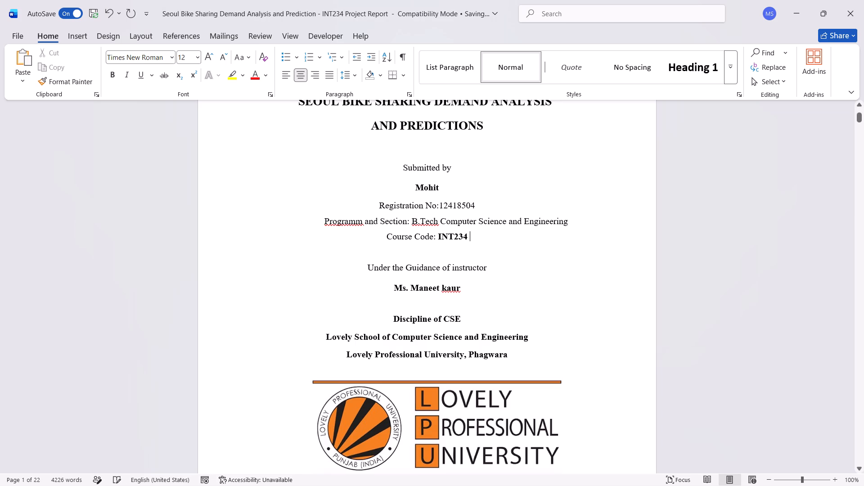
{"action": "left_click", "coordinate": [360, 223]}
{"action": "key", "text": "BackSpace"}
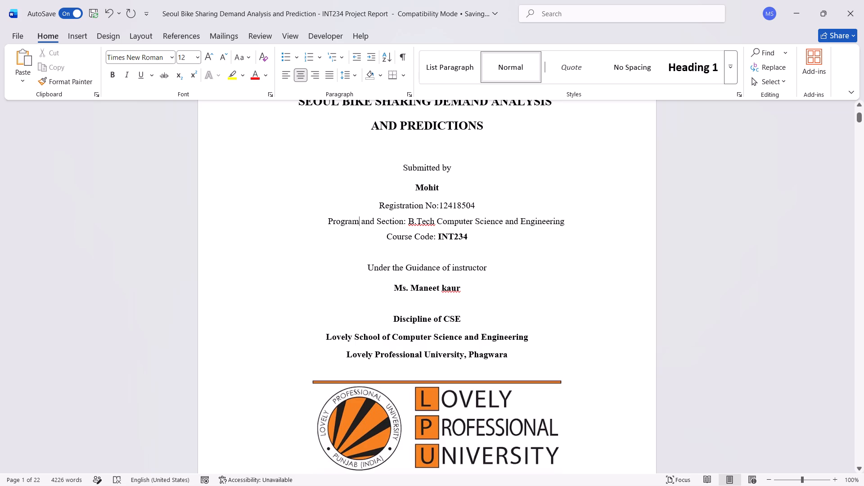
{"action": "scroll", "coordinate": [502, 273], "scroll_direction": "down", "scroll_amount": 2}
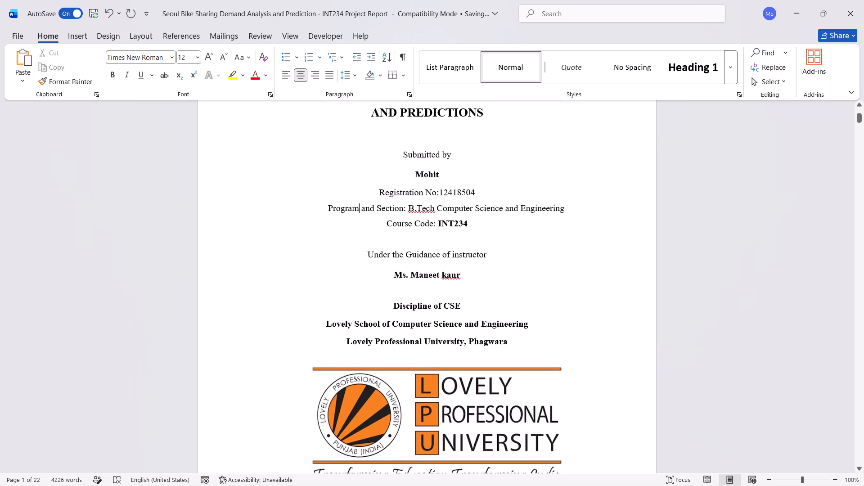
Capitalize the first letter of the instructor's surname on the title page.
{"action": "scroll", "coordinate": [502, 273], "scroll_direction": "down", "scroll_amount": 1}
{"action": "left_click", "coordinate": [448, 240]}
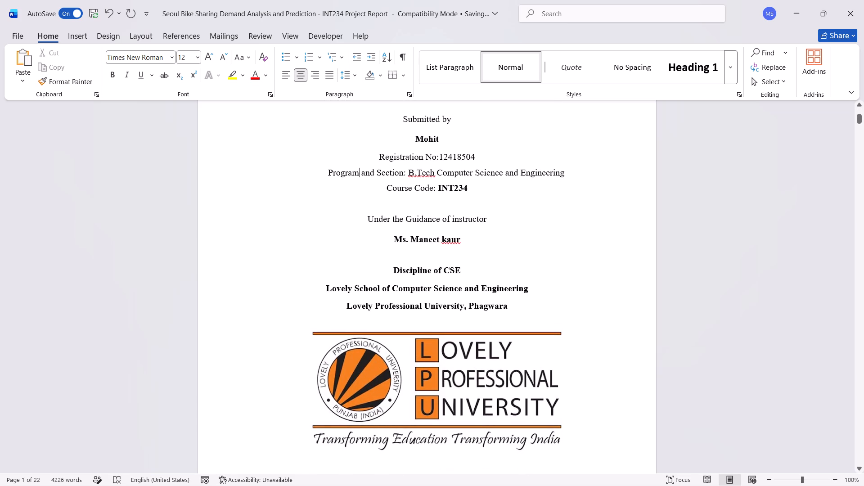
{"action": "key", "text": "BackSpace"}
{"action": "key", "text": "shift+k"}
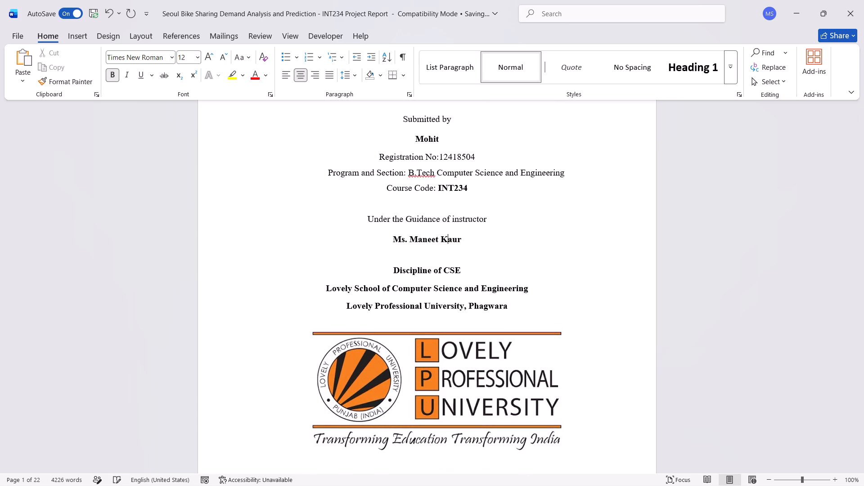
{"action": "left_click", "coordinate": [515, 255]}
{"action": "left_click", "coordinate": [489, 294]}
Review the Certificate, Declaration and Acknowledgement pages for name, date and placeholder details.
{"action": "scroll", "coordinate": [489, 294], "scroll_direction": "down", "scroll_amount": 4}
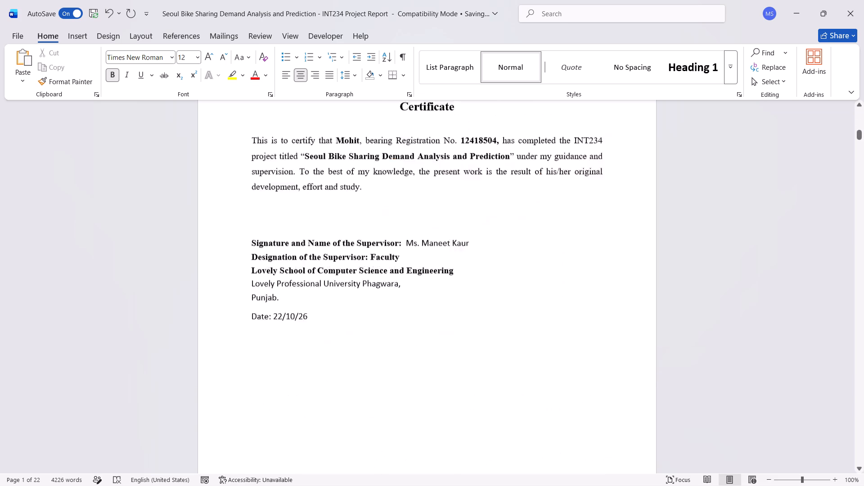
{"action": "scroll", "coordinate": [489, 294], "scroll_direction": "right", "scroll_amount": 1}
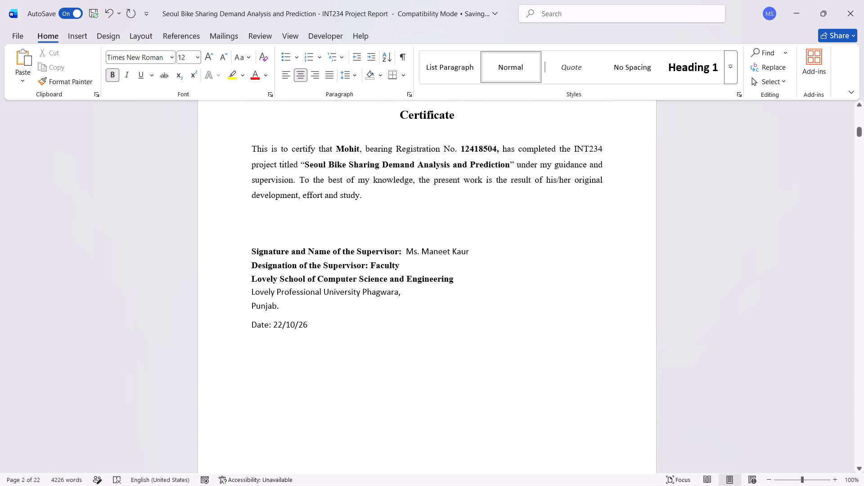
{"action": "scroll", "coordinate": [489, 294], "scroll_direction": "right", "scroll_amount": 3}
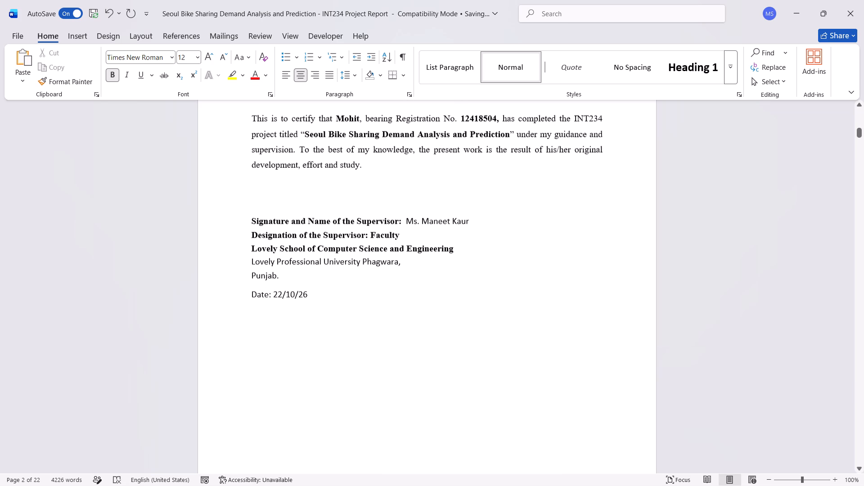
{"action": "scroll", "coordinate": [489, 294], "scroll_direction": "right", "scroll_amount": 1}
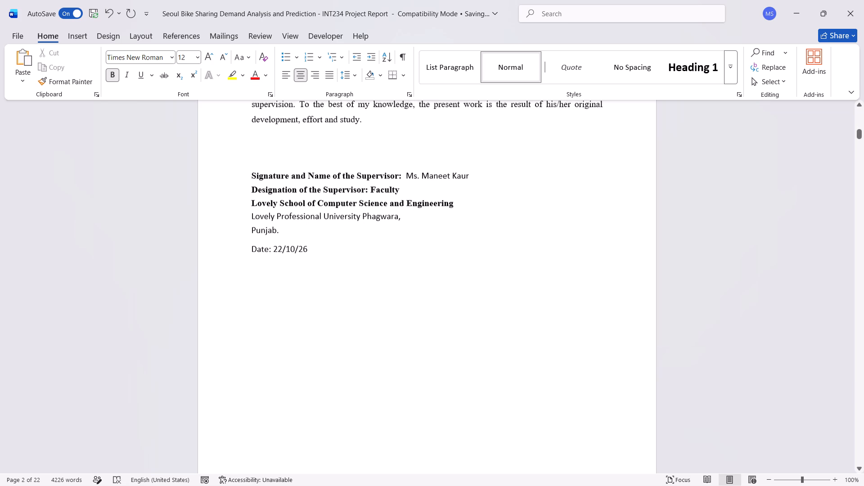
{"action": "scroll", "coordinate": [489, 294], "scroll_direction": "right", "scroll_amount": 3}
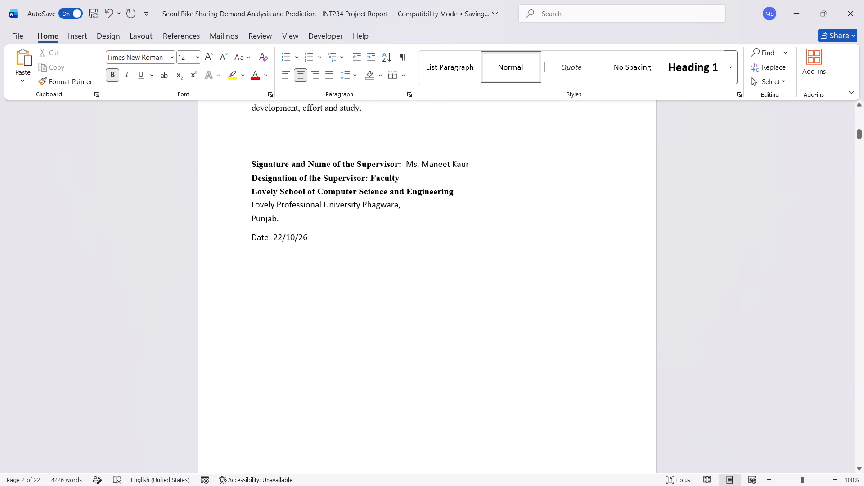
{"action": "scroll", "coordinate": [489, 294], "scroll_direction": "right", "scroll_amount": 1}
{"action": "scroll", "coordinate": [489, 294], "scroll_direction": "down", "scroll_amount": 5}
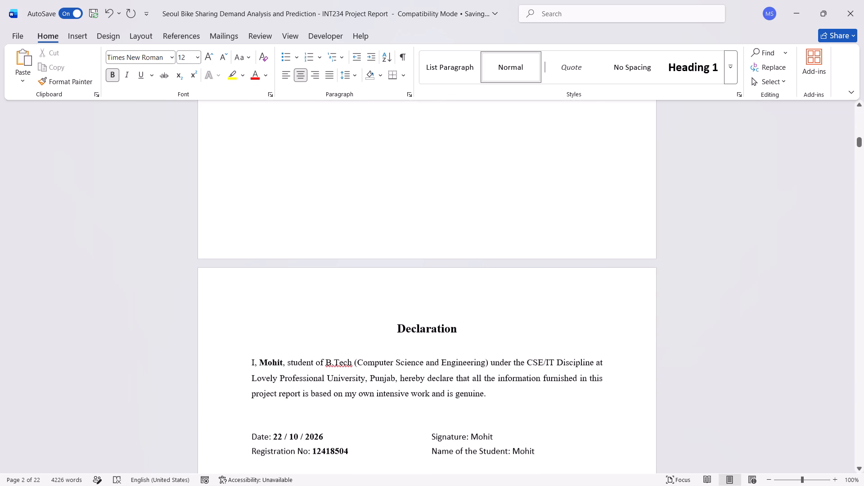
{"action": "scroll", "coordinate": [489, 294], "scroll_direction": "down", "scroll_amount": 3}
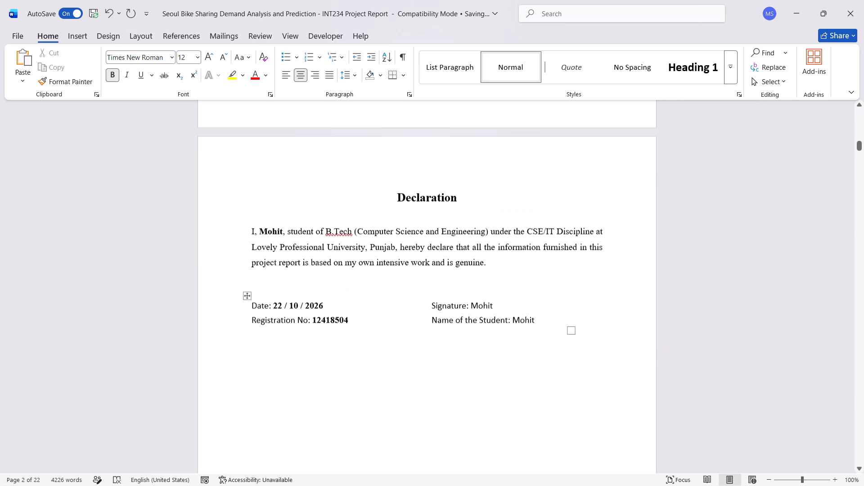
{"action": "scroll", "coordinate": [489, 294], "scroll_direction": "down", "scroll_amount": 2}
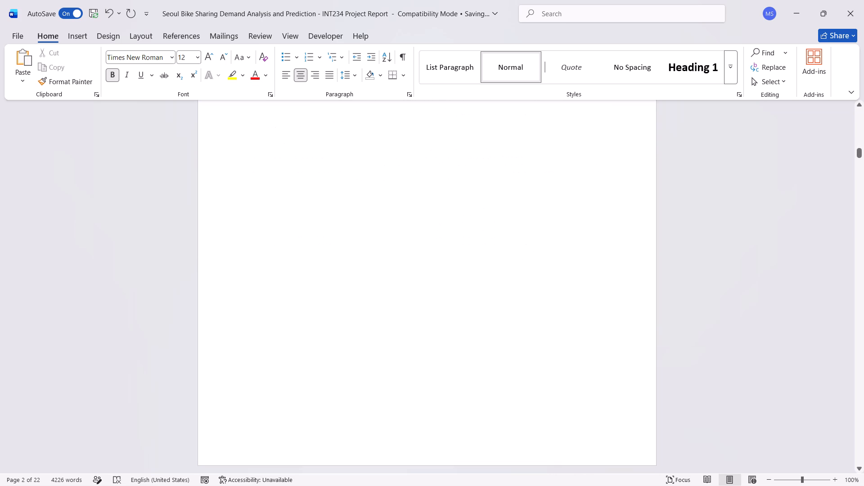
{"action": "scroll", "coordinate": [489, 294], "scroll_direction": "down", "scroll_amount": 2}
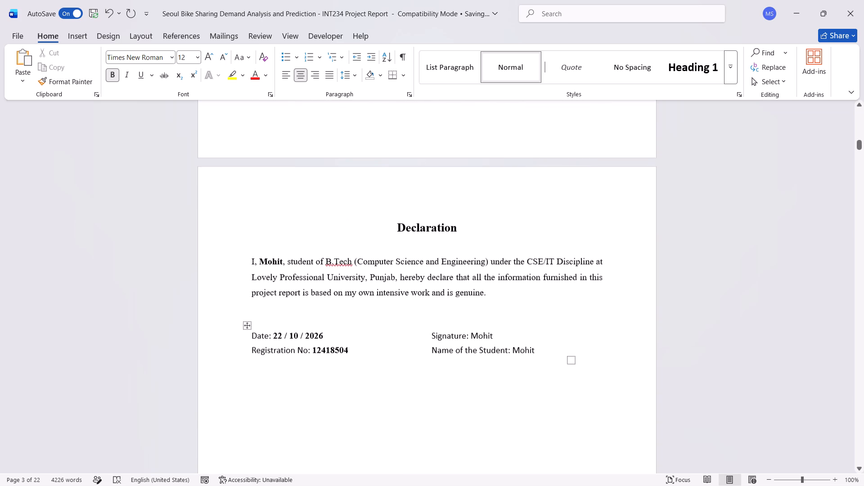
{"action": "scroll", "coordinate": [489, 294], "scroll_direction": "down", "scroll_amount": 4}
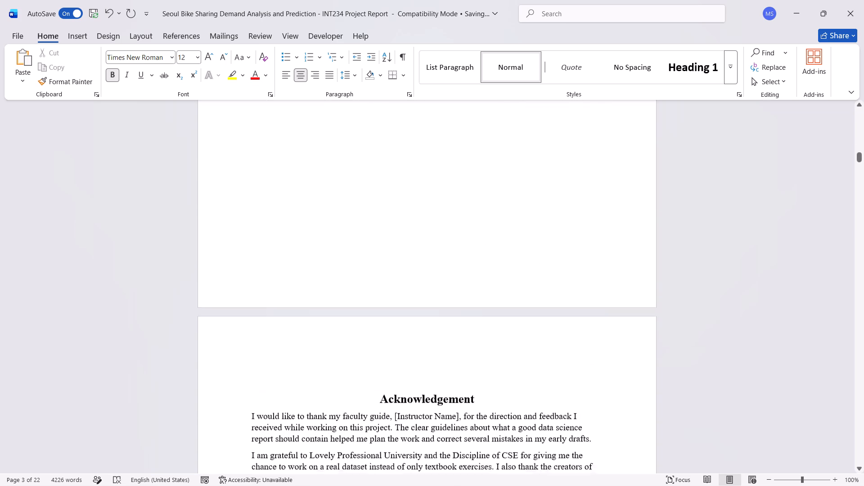
{"action": "scroll", "coordinate": [489, 294], "scroll_direction": "down", "scroll_amount": 1}
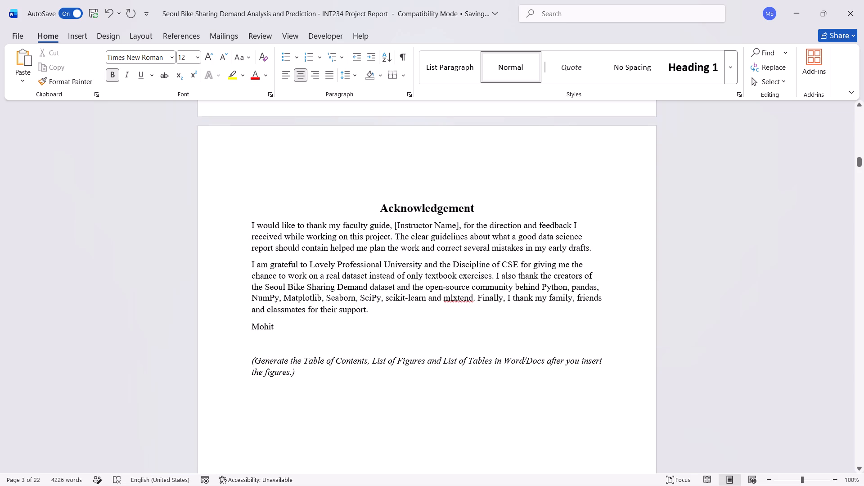
Replace the "[Instructor Name]" placeholder in the Acknowledgement's first sentence with the instructor's title and full name, followed by a comma.
{"action": "left_click_drag", "start_coordinate": [459, 225], "coordinate": [418, 224]}
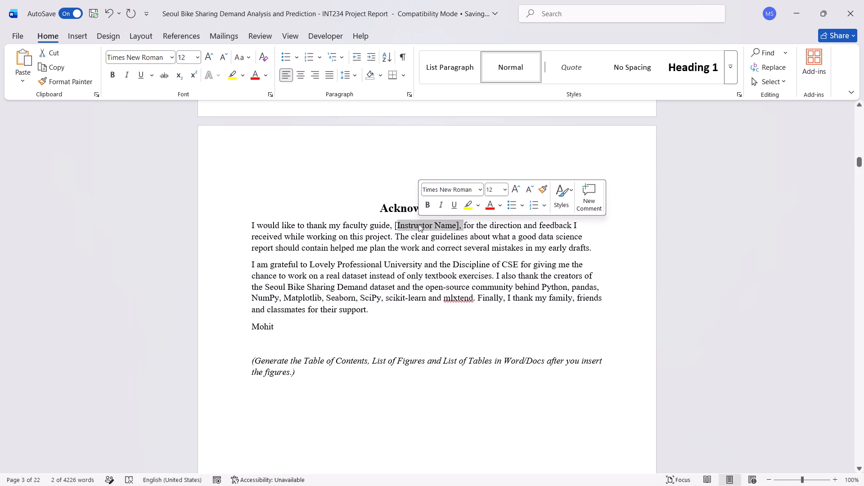
{"action": "key", "text": "BackSpace"}
{"action": "key", "text": "BackSpace"}
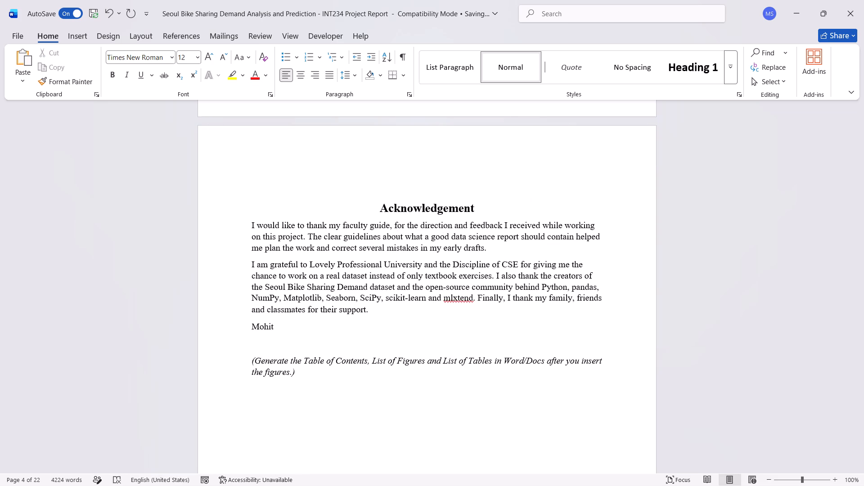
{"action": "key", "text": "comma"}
{"action": "key", "text": "Left"}
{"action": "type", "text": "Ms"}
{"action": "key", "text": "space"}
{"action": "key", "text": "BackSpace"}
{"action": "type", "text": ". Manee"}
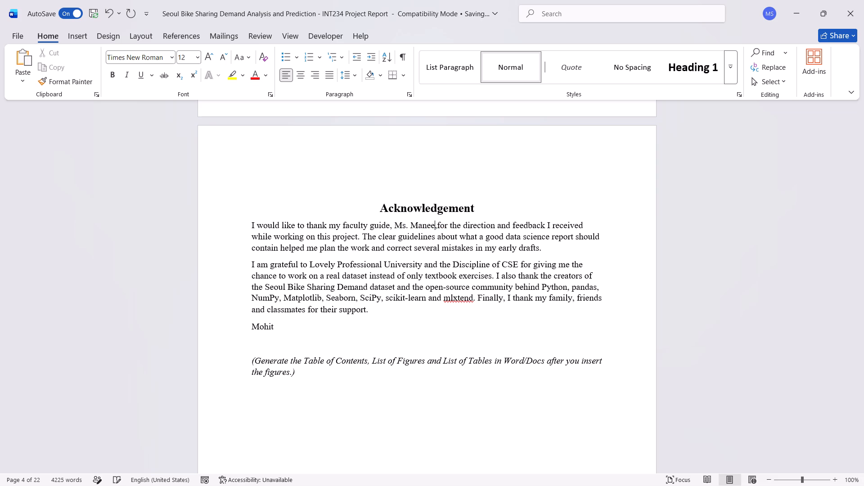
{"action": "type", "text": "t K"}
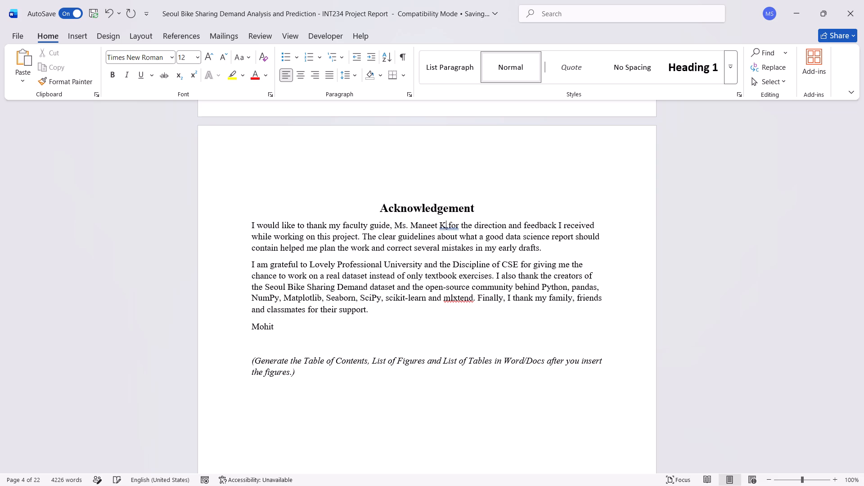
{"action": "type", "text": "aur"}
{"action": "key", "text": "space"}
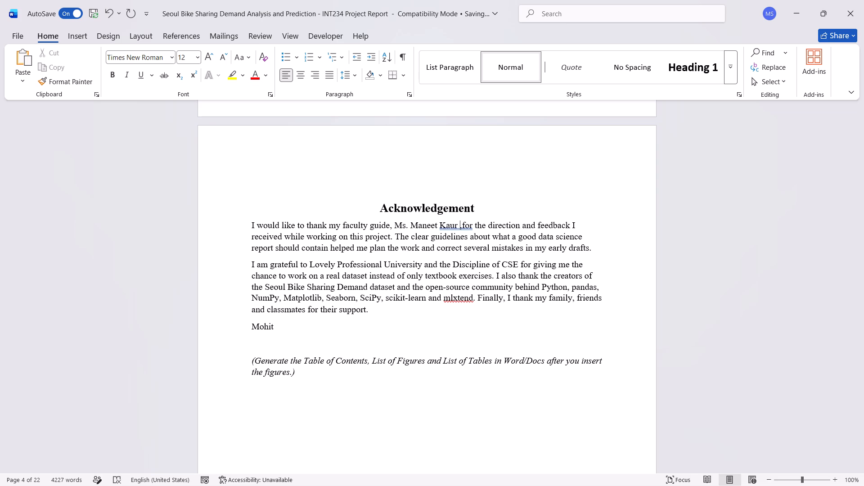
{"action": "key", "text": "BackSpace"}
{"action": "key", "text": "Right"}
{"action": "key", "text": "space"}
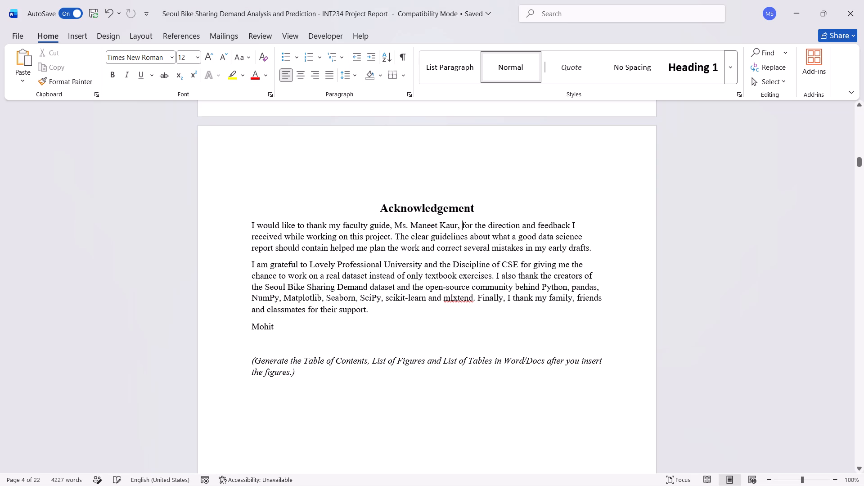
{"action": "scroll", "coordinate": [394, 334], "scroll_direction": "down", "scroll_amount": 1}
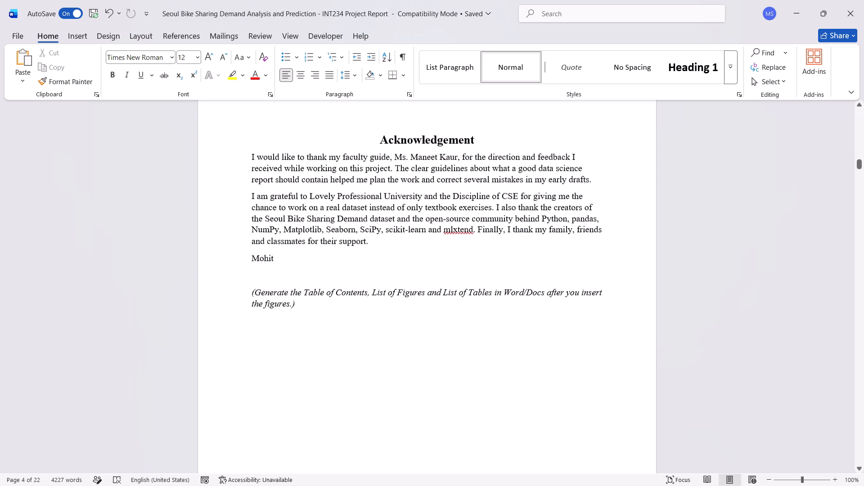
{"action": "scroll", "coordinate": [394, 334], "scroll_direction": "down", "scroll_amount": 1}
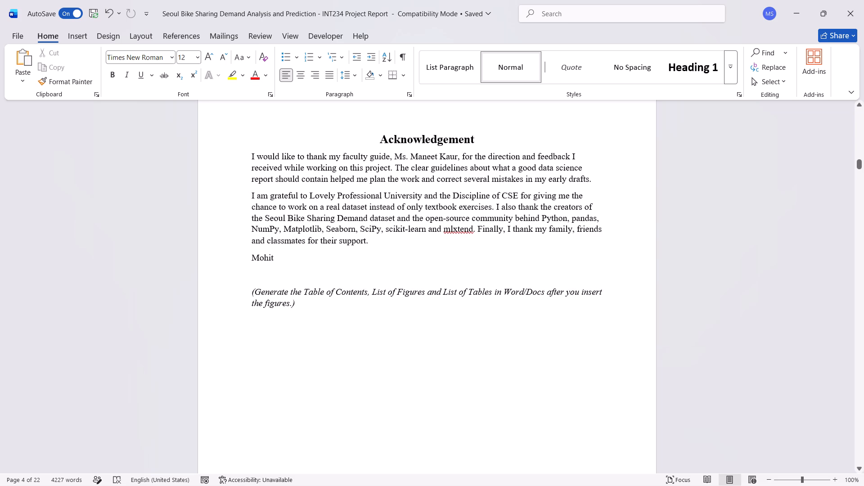
Delete the italic "(Generate the Table of Contents, List of Figures…)" note below the Acknowledgement, keeping a plain empty line in its place.
{"action": "scroll", "coordinate": [394, 334], "scroll_direction": "down", "scroll_amount": 5}
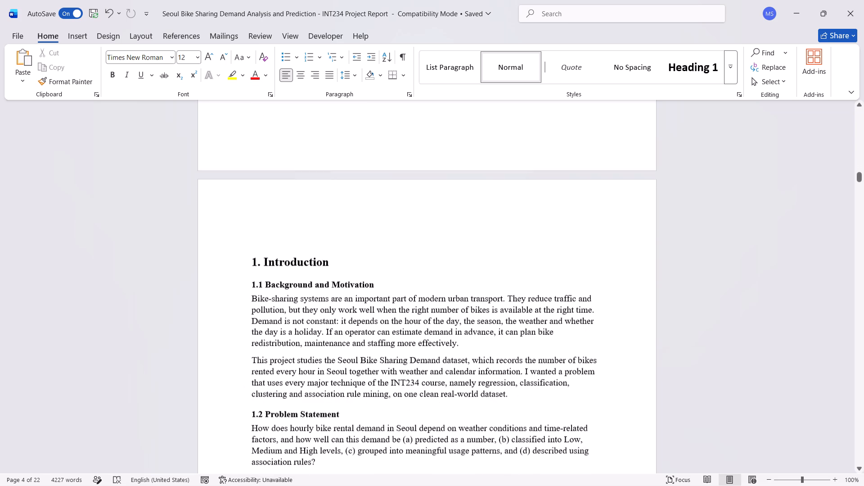
{"action": "scroll", "coordinate": [394, 334], "scroll_direction": "down", "scroll_amount": 5}
{"action": "scroll", "coordinate": [394, 334], "scroll_direction": "up", "scroll_amount": 3}
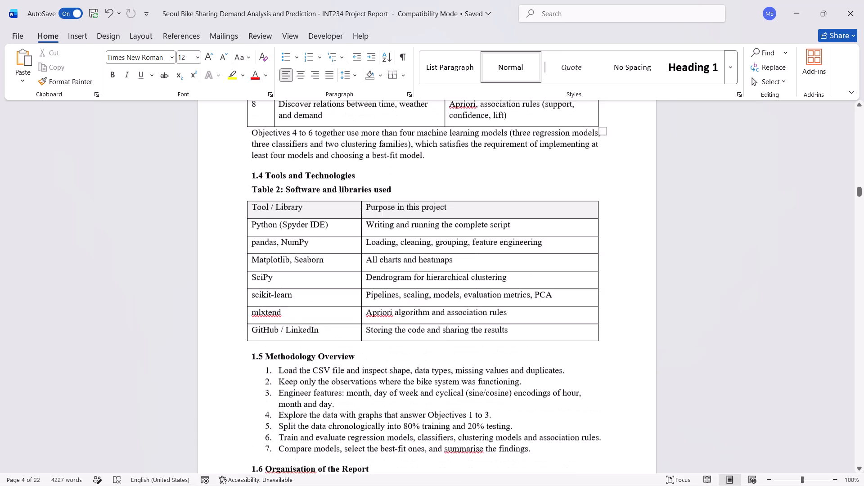
{"action": "scroll", "coordinate": [394, 334], "scroll_direction": "up", "scroll_amount": 6}
{"action": "scroll", "coordinate": [394, 334], "scroll_direction": "down", "scroll_amount": 2}
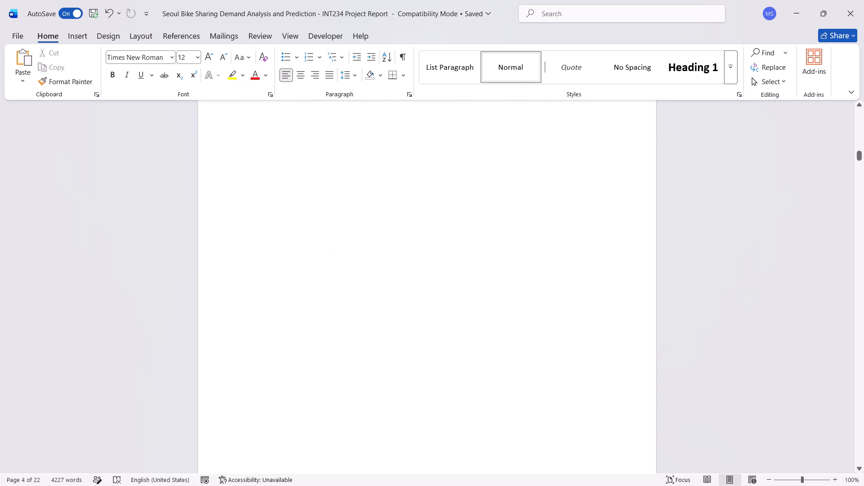
{"action": "scroll", "coordinate": [394, 334], "scroll_direction": "down", "scroll_amount": 2}
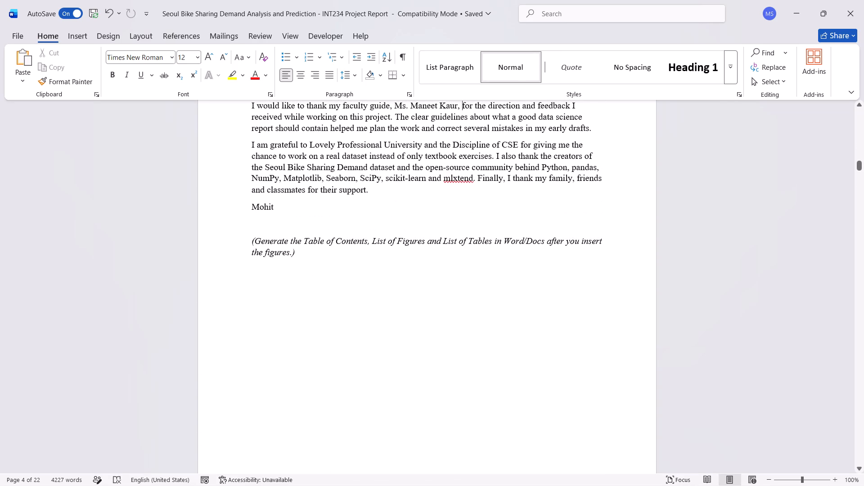
{"action": "left_click_drag", "start_coordinate": [250, 241], "coordinate": [306, 256]}
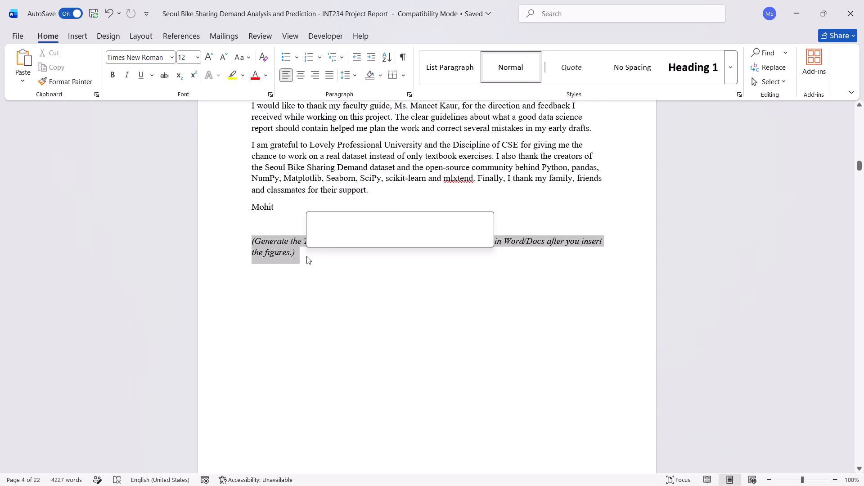
{"action": "key", "text": "BackSpace"}
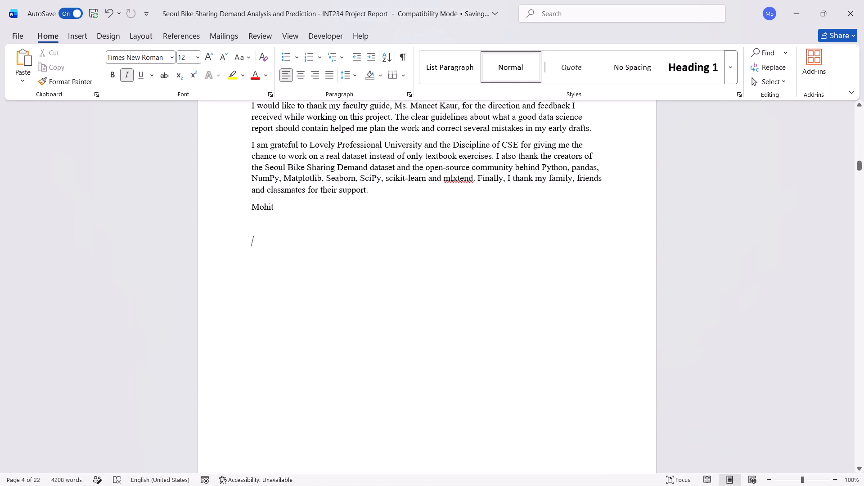
{"action": "key", "text": "BackSpace"}
{"action": "key", "text": "Return"}
Insert an Automatic Table 2 table of contents on the empty line below the Acknowledgement.
{"action": "left_click", "coordinate": [190, 40]}
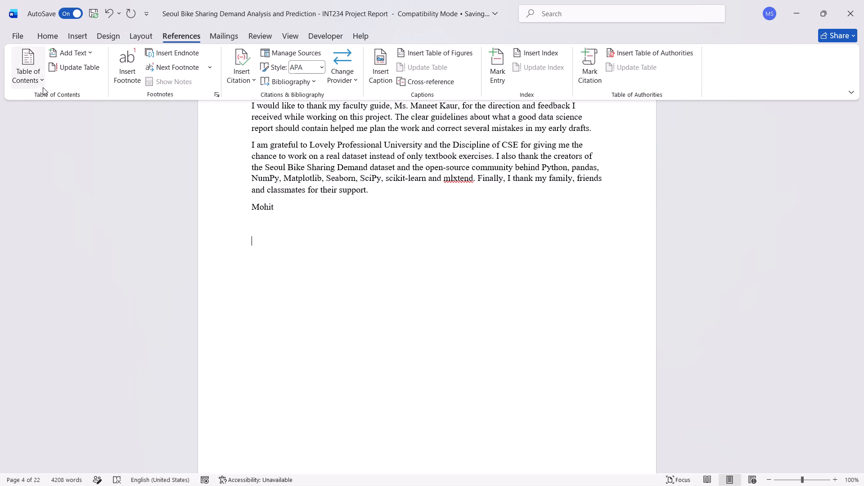
{"action": "left_click", "coordinate": [31, 76]}
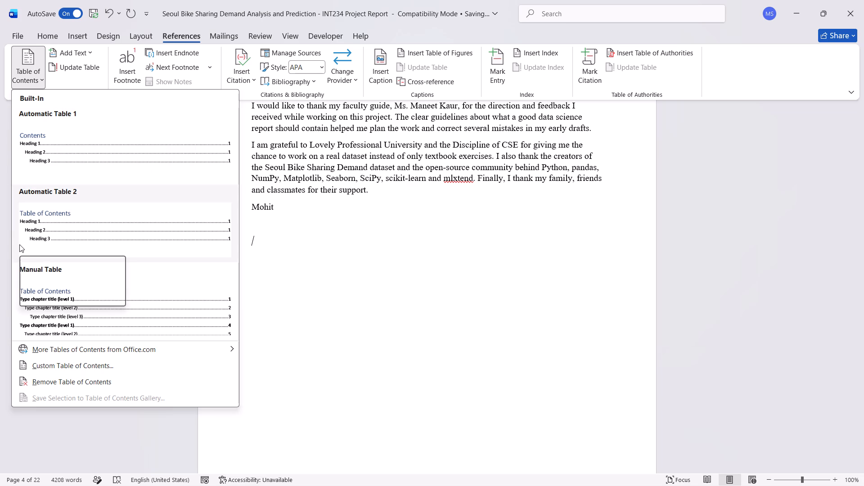
{"action": "left_click", "coordinate": [22, 231]}
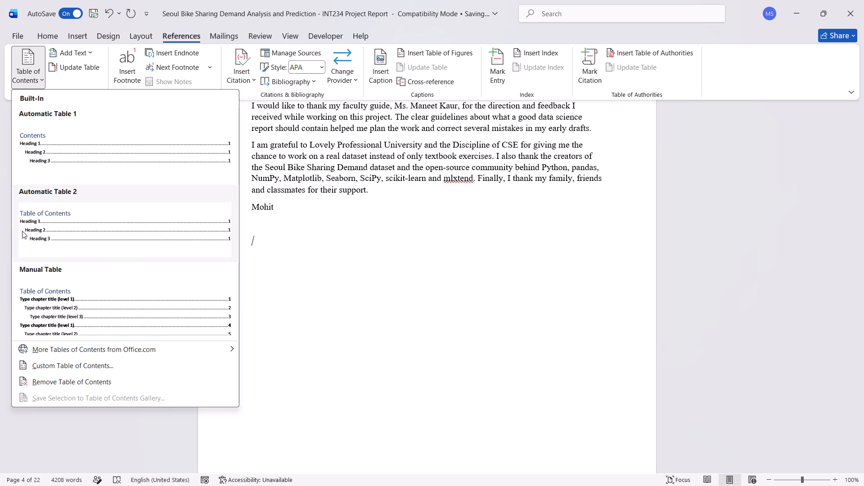
Examine the new table of contents around its Appendix A entries and compare it with the Appendix A page containing the GitHub screenshot.
{"action": "scroll", "coordinate": [233, 230], "scroll_direction": "up", "scroll_amount": 4}
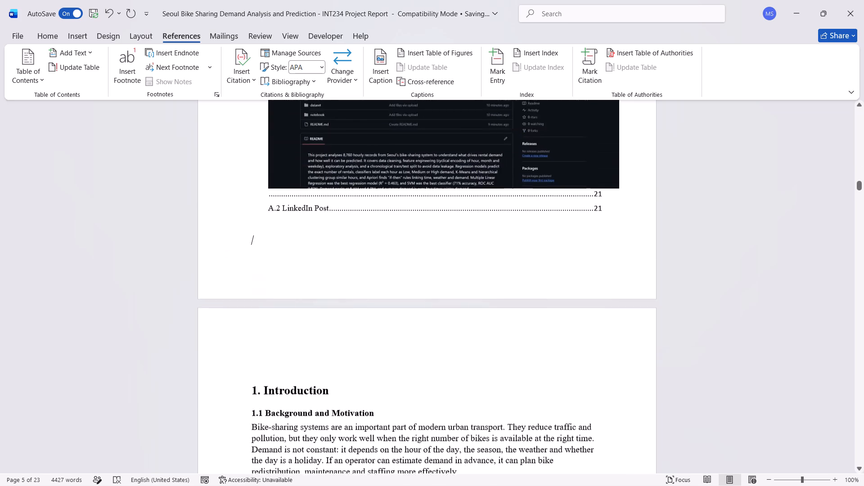
{"action": "scroll", "coordinate": [233, 230], "scroll_direction": "up", "scroll_amount": 1}
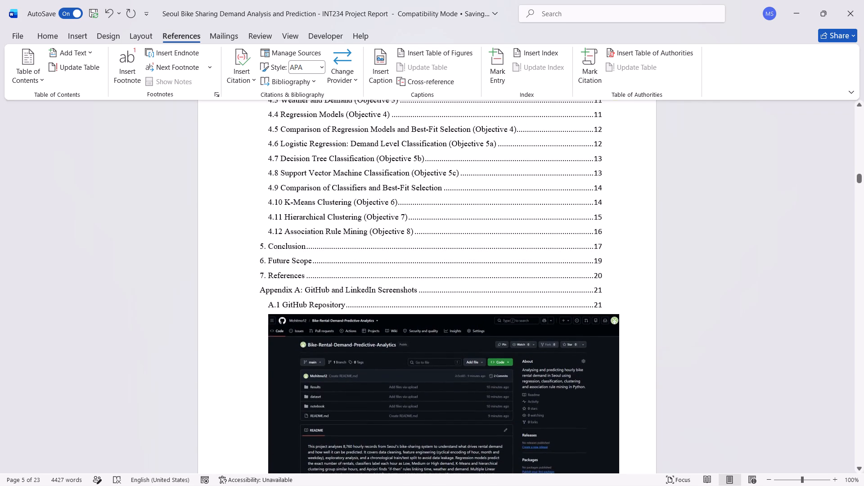
{"action": "scroll", "coordinate": [233, 230], "scroll_direction": "down", "scroll_amount": 1}
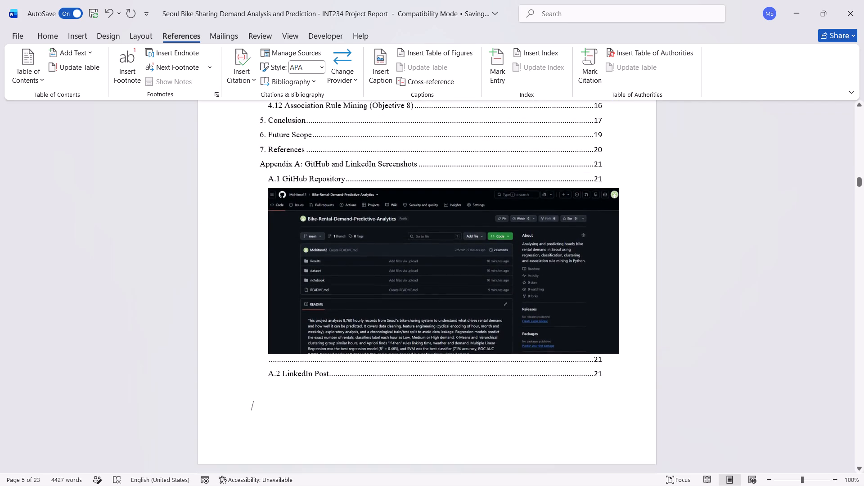
{"action": "scroll", "coordinate": [233, 230], "scroll_direction": "down", "scroll_amount": 2}
{"action": "scroll", "coordinate": [233, 230], "scroll_direction": "up", "scroll_amount": 1}
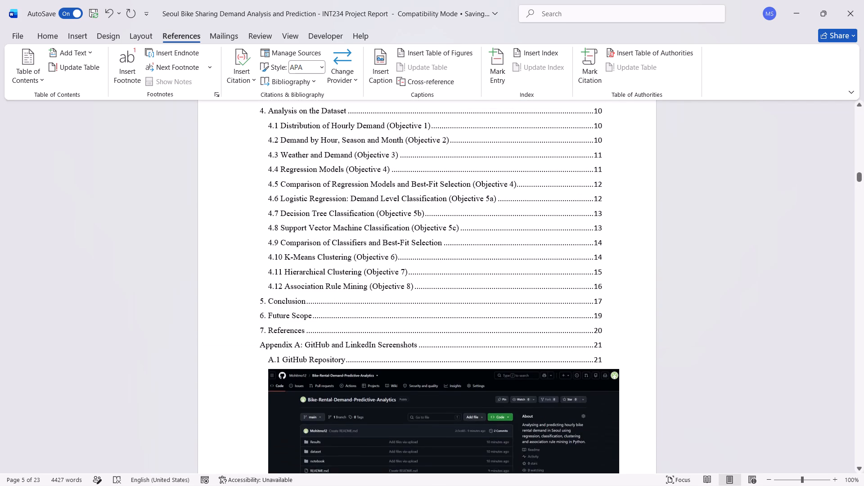
{"action": "left_click", "coordinate": [328, 395]}
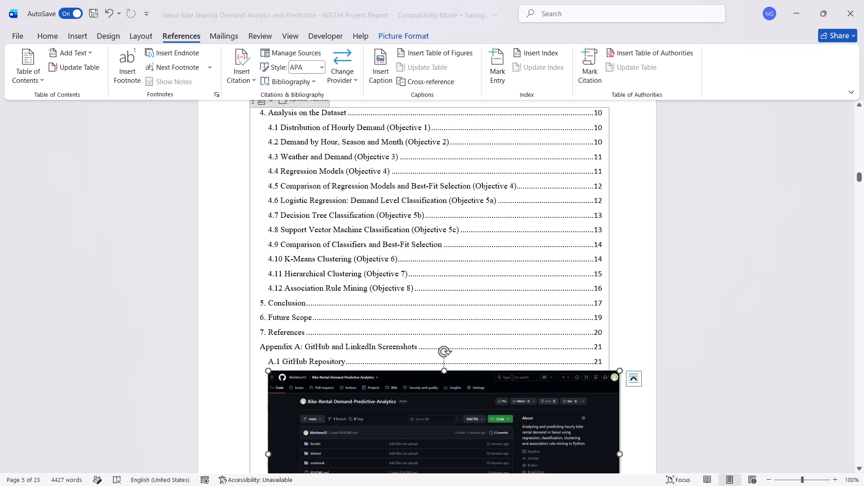
{"action": "scroll", "coordinate": [328, 395], "scroll_direction": "down", "scroll_amount": 20}
{"action": "scroll", "coordinate": [328, 395], "scroll_direction": "down", "scroll_amount": 8}
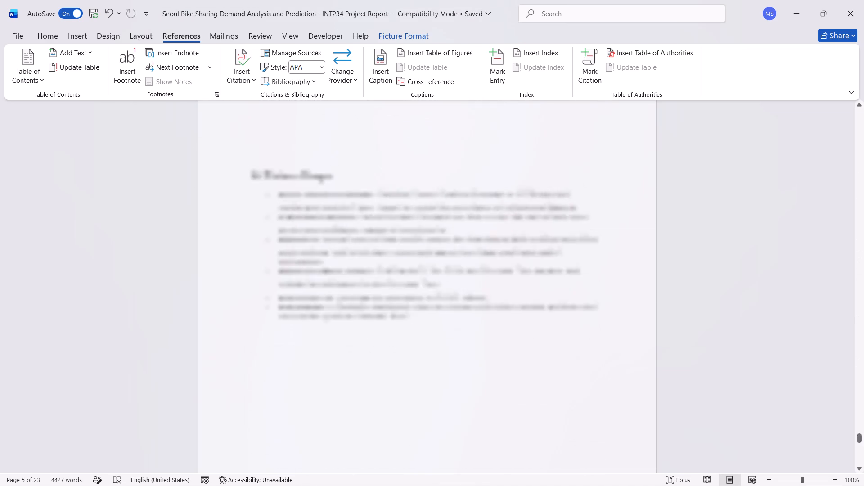
{"action": "scroll", "coordinate": [328, 395], "scroll_direction": "down", "scroll_amount": 2}
{"action": "scroll", "coordinate": [328, 395], "scroll_direction": "up", "scroll_amount": 17}
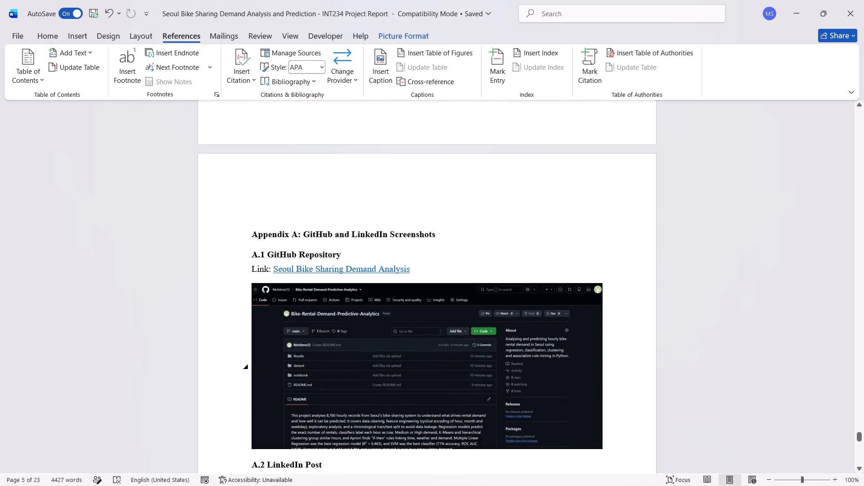
{"action": "scroll", "coordinate": [328, 395], "scroll_direction": "up", "scroll_amount": 9}
{"action": "scroll", "coordinate": [328, 395], "scroll_direction": "down", "scroll_amount": 6}
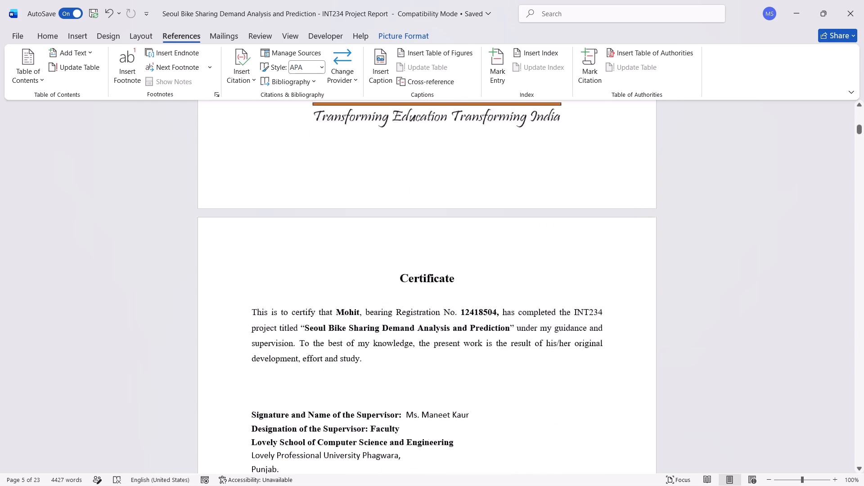
{"action": "scroll", "coordinate": [328, 395], "scroll_direction": "down", "scroll_amount": 12}
{"action": "scroll", "coordinate": [328, 395], "scroll_direction": "up", "scroll_amount": 1}
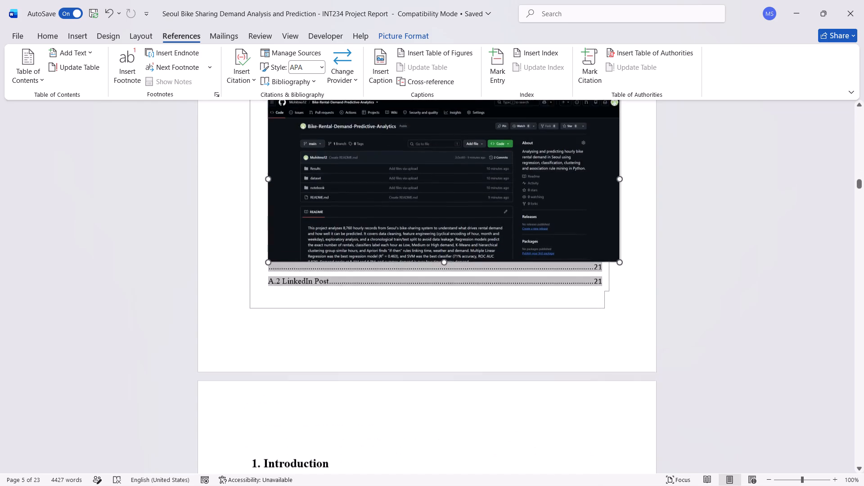
{"action": "scroll", "coordinate": [328, 395], "scroll_direction": "up", "scroll_amount": 2}
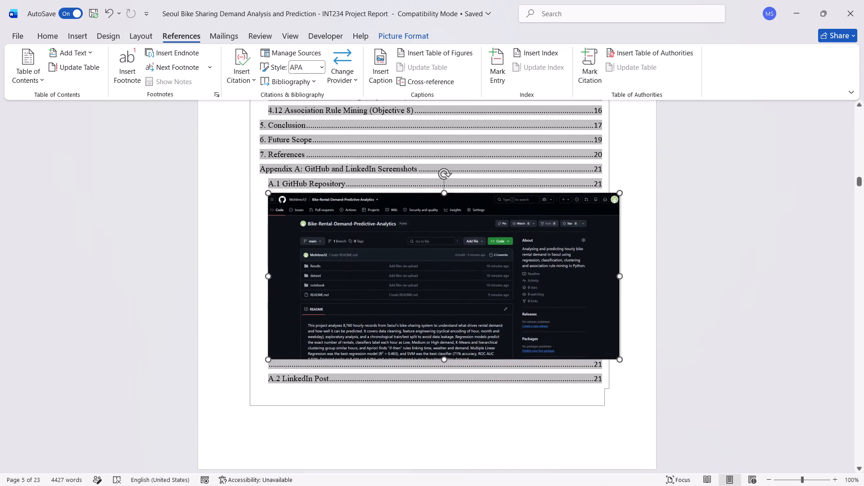
{"action": "scroll", "coordinate": [420, 324], "scroll_direction": "down", "scroll_amount": 20}
{"action": "scroll", "coordinate": [420, 324], "scroll_direction": "down", "scroll_amount": 14}
{"action": "scroll", "coordinate": [420, 324], "scroll_direction": "up", "scroll_amount": 5}
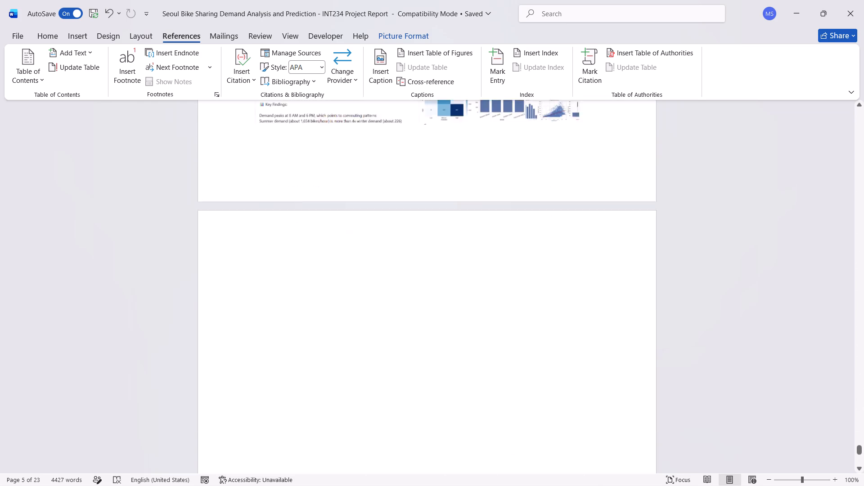
{"action": "scroll", "coordinate": [420, 324], "scroll_direction": "up", "scroll_amount": 3}
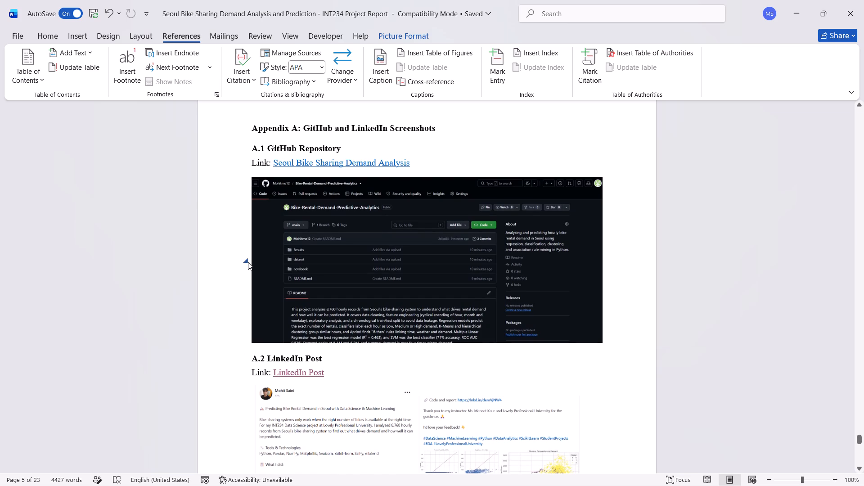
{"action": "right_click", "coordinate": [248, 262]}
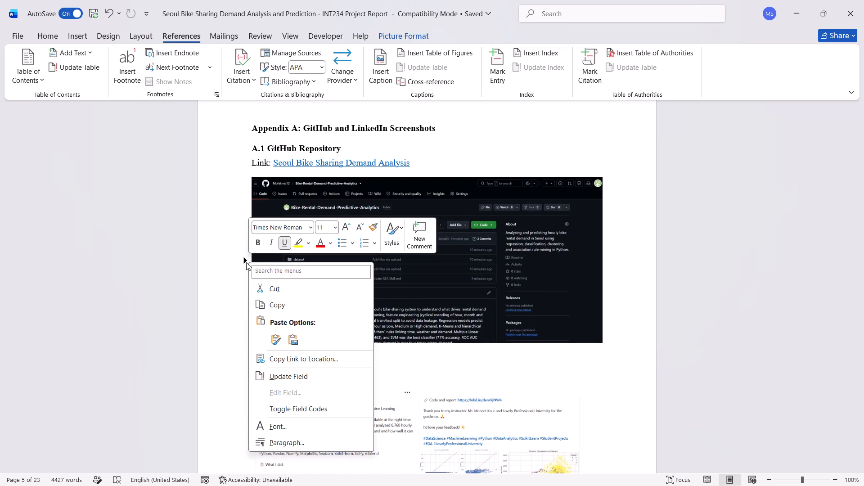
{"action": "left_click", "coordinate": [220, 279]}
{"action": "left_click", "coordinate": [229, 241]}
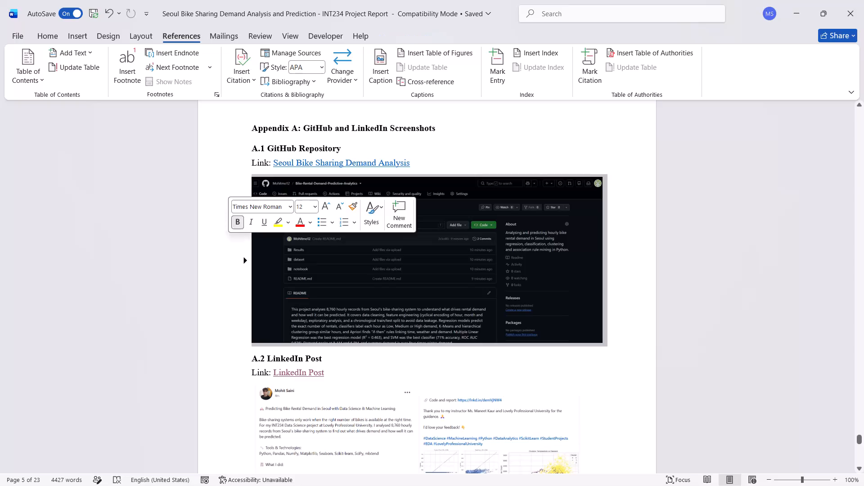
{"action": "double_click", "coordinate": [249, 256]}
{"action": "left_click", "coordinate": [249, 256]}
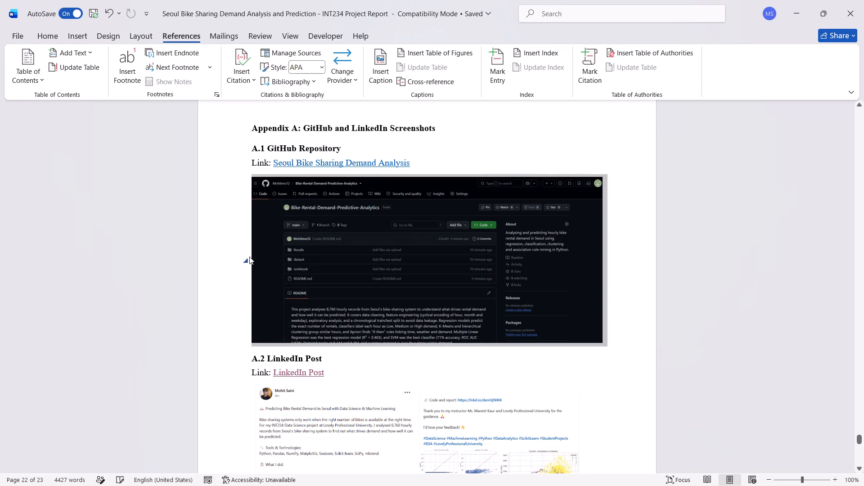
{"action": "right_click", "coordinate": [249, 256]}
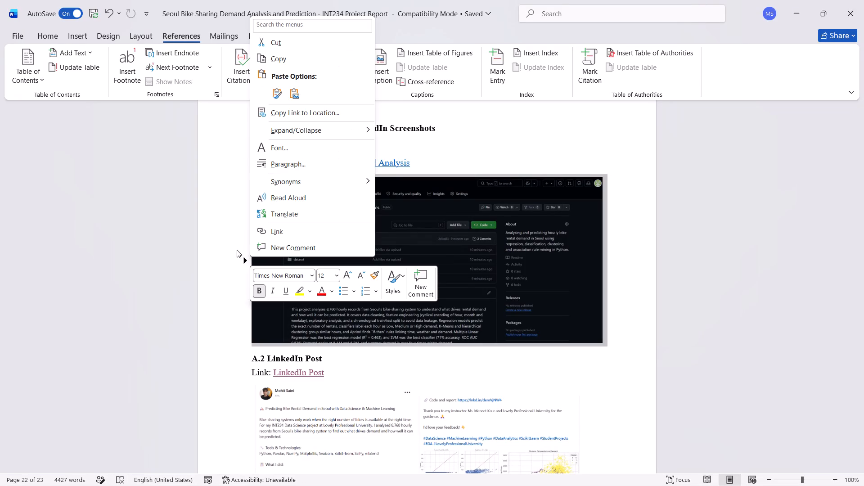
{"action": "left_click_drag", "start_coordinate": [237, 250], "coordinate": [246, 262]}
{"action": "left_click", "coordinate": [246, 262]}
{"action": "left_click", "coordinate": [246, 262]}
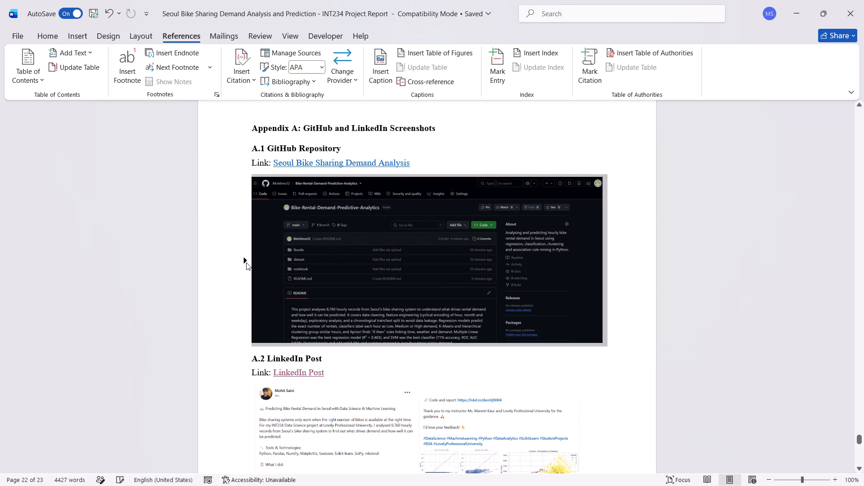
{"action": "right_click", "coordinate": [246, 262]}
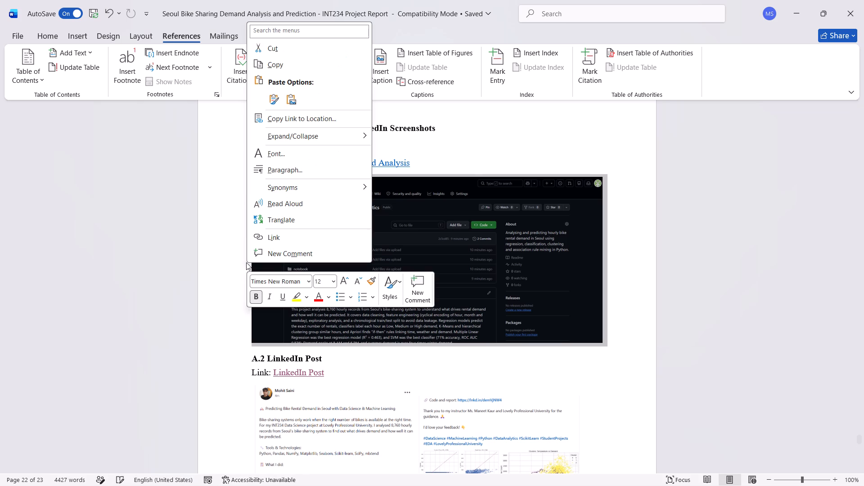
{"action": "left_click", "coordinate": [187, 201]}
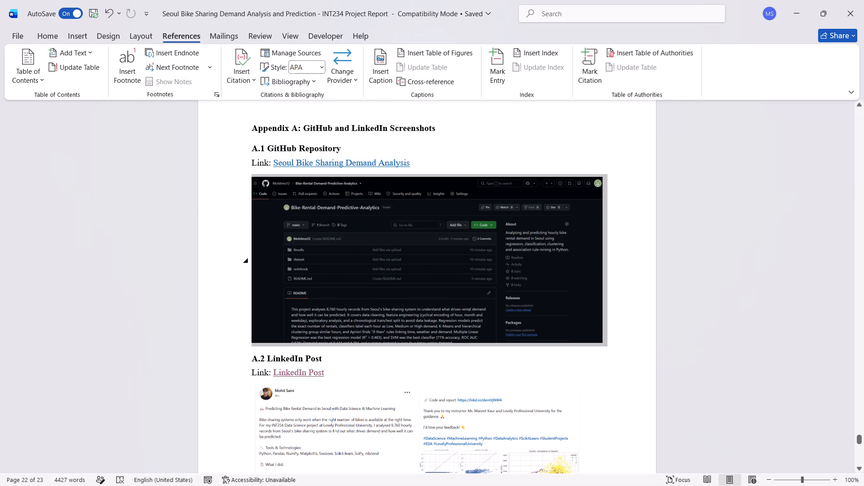
Move the A.1 GitHub repository screenshot off its heading-styled line onto a new line directly below it.
{"action": "left_click", "coordinate": [491, 273]}
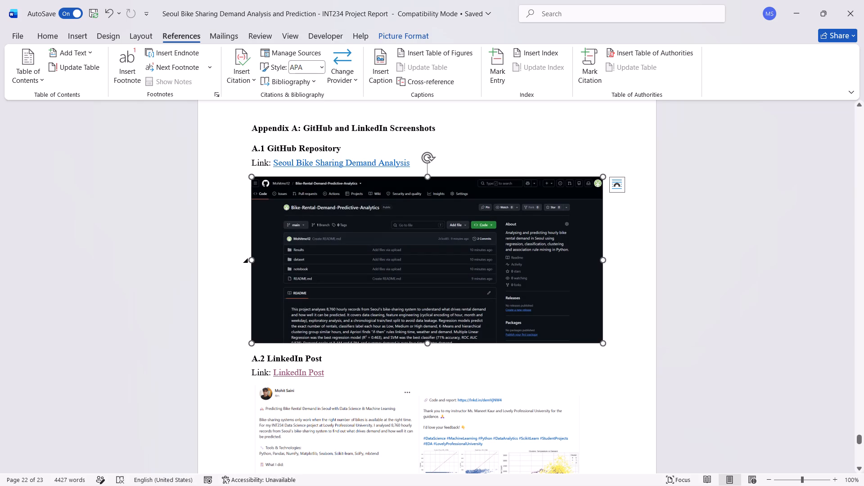
{"action": "key", "text": "ctrl+x"}
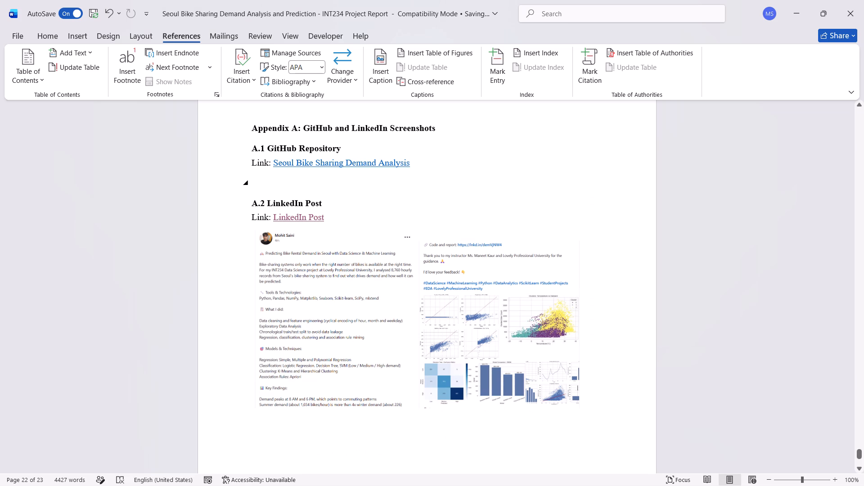
{"action": "key", "text": "BackSpace"}
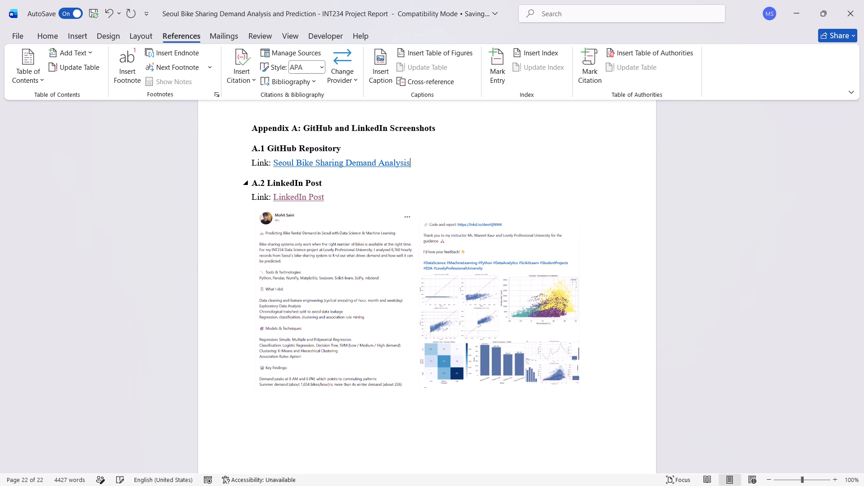
{"action": "key", "text": "ctrl+z"}
{"action": "key", "text": "Return"}
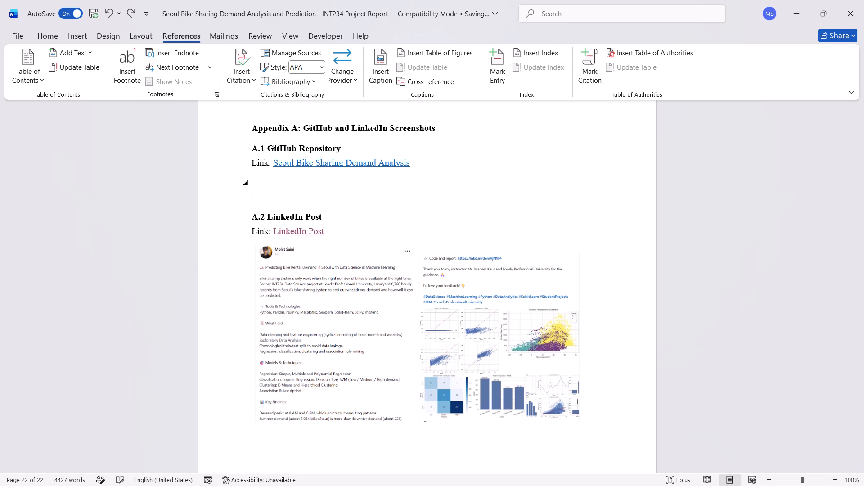
{"action": "key", "text": "ctrl+v"}
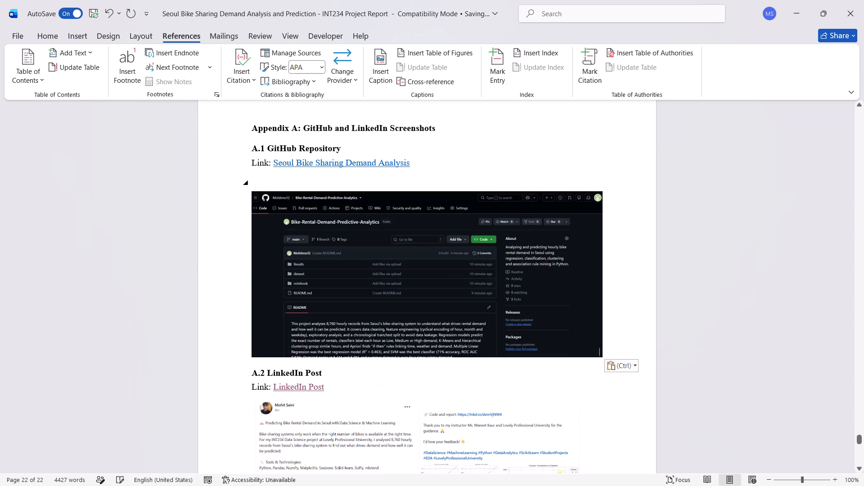
Check what collapses under the empty heading line above the GitHub screenshot and how the Appendix A page is laid out.
{"action": "left_click", "coordinate": [249, 183]}
{"action": "left_click", "coordinate": [249, 183]}
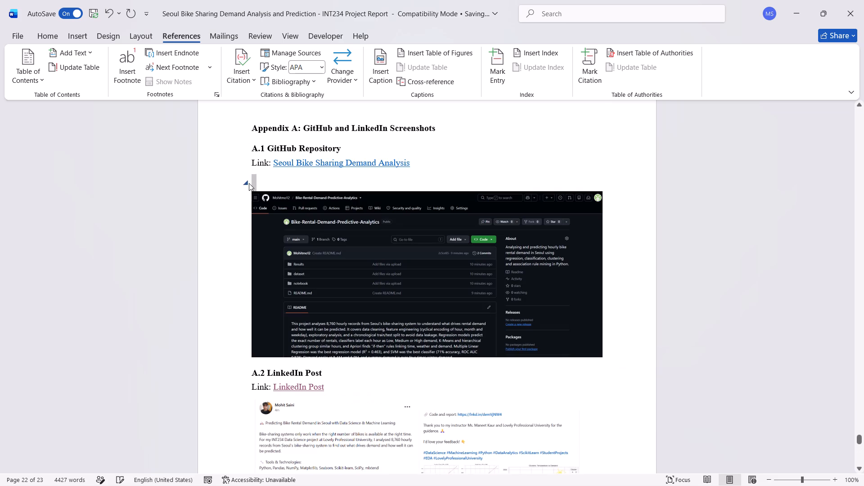
{"action": "left_click", "coordinate": [249, 183]}
{"action": "left_click", "coordinate": [249, 183]}
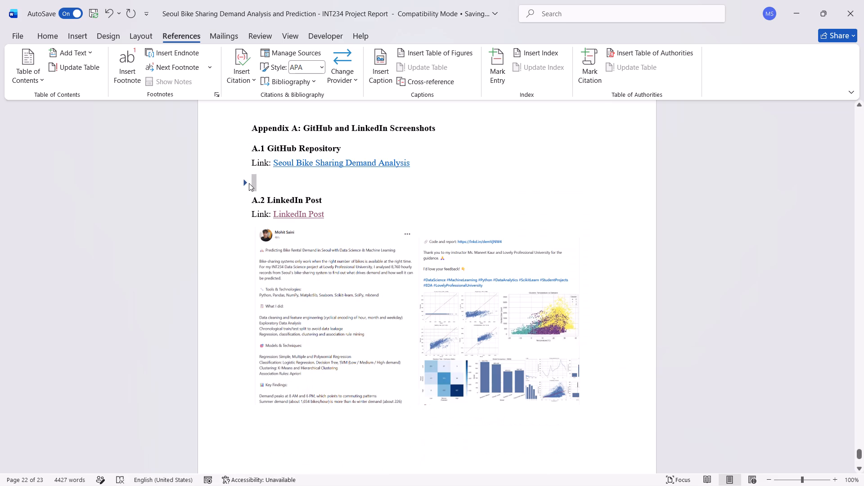
{"action": "scroll", "coordinate": [249, 183], "scroll_direction": "down", "scroll_amount": 1}
{"action": "scroll", "coordinate": [258, 286], "scroll_direction": "up", "scroll_amount": 1}
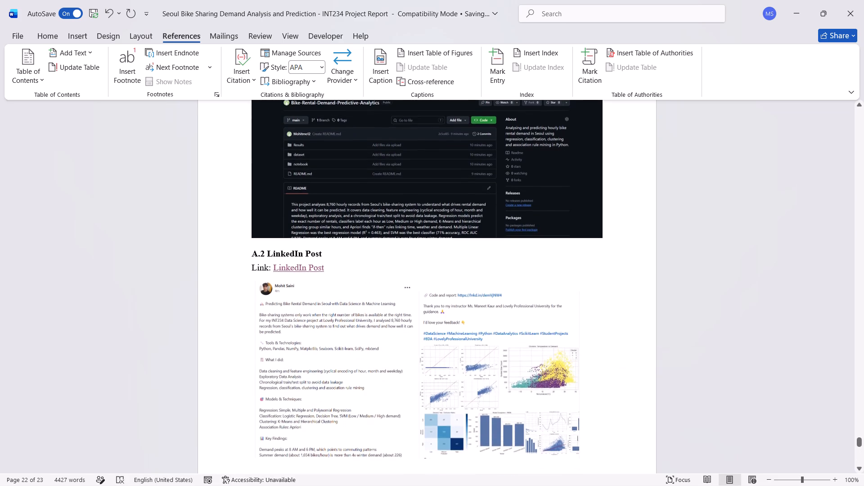
{"action": "scroll", "coordinate": [258, 286], "scroll_direction": "up", "scroll_amount": 1}
{"action": "scroll", "coordinate": [261, 181], "scroll_direction": "down", "scroll_amount": 3}
{"action": "scroll", "coordinate": [261, 181], "scroll_direction": "up", "scroll_amount": 1}
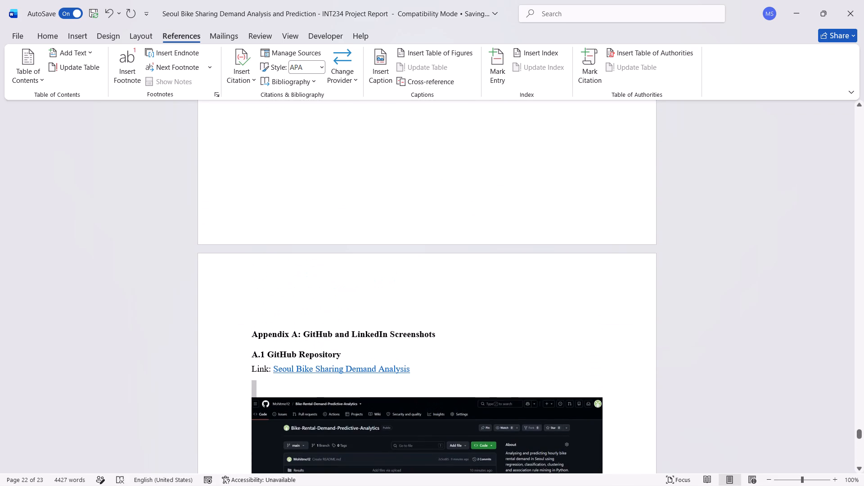
Paste a second copy of the GitHub screenshot on a new line below the first, and delete the first copy.
{"action": "scroll", "coordinate": [396, 270], "scroll_direction": "down", "scroll_amount": 2}
{"action": "left_click", "coordinate": [623, 362]}
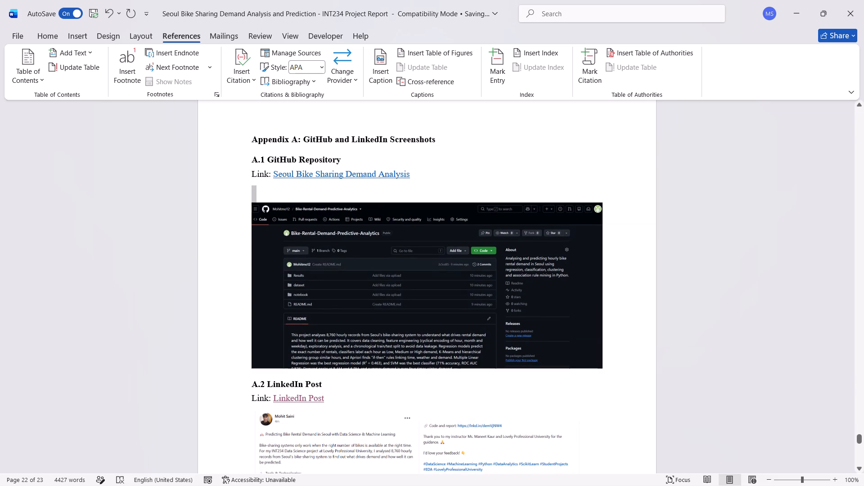
{"action": "key", "text": "Return"}
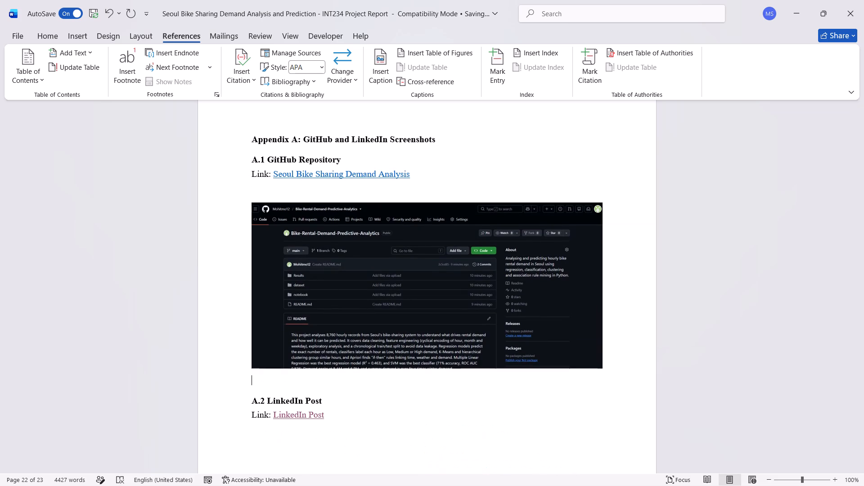
{"action": "key", "text": "ctrl+v"}
{"action": "scroll", "coordinate": [533, 316], "scroll_direction": "up", "scroll_amount": 1}
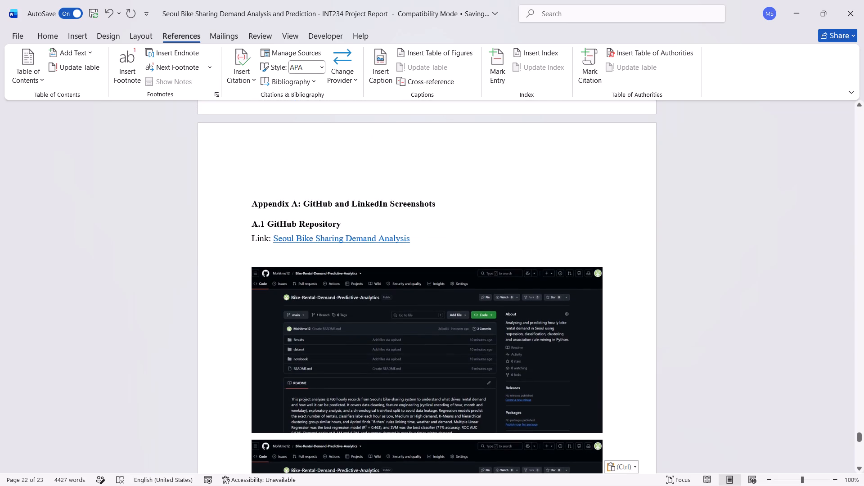
{"action": "left_click", "coordinate": [619, 413]}
{"action": "key", "text": "BackSpace"}
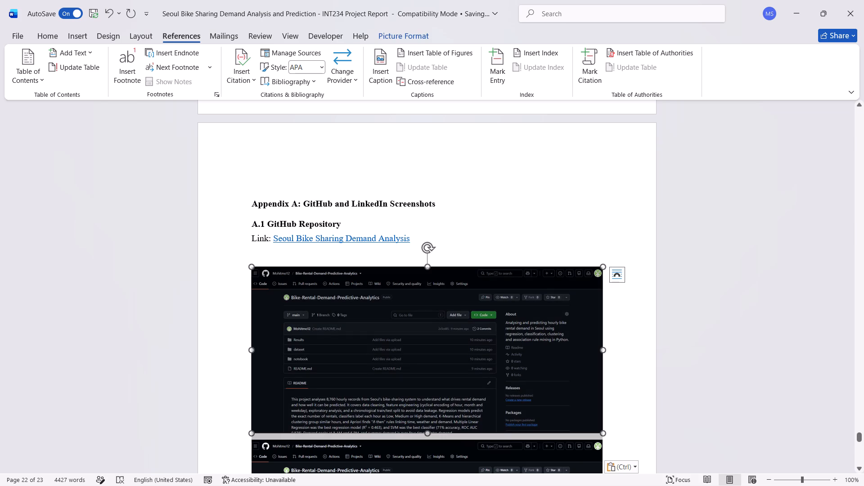
{"action": "key", "text": "BackSpace"}
{"action": "scroll", "coordinate": [619, 413], "scroll_direction": "down", "scroll_amount": 1}
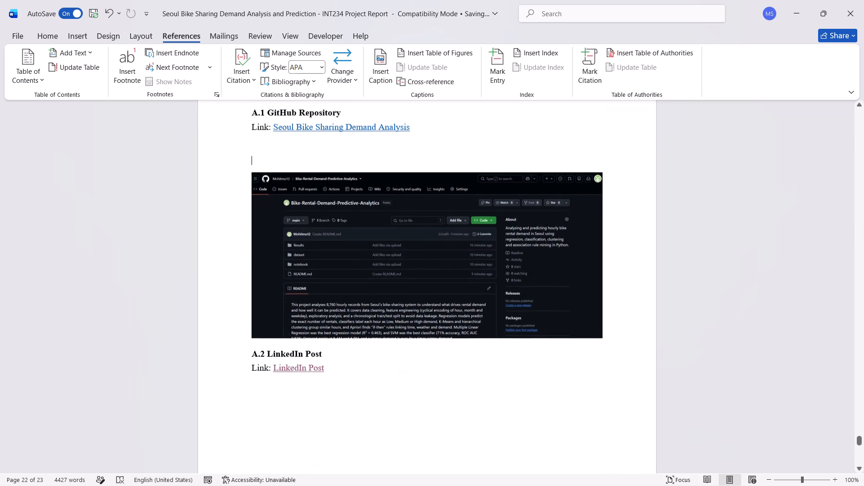
{"action": "scroll", "coordinate": [619, 413], "scroll_direction": "down", "scroll_amount": 6}
{"action": "scroll", "coordinate": [619, 413], "scroll_direction": "up", "scroll_amount": 4}
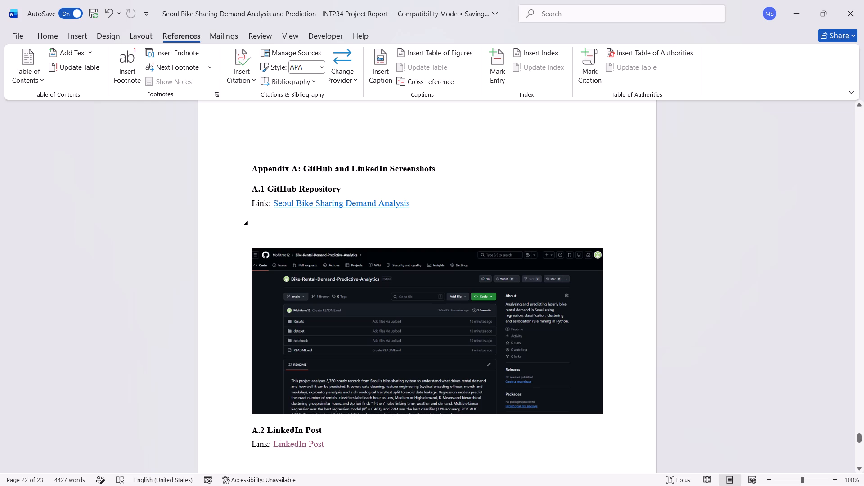
Delete the empty heading-styled line between the A.1 repository link and the GitHub screenshot.
{"action": "left_click_drag", "start_coordinate": [254, 222], "coordinate": [233, 222]}
{"action": "key", "text": "BackSpace"}
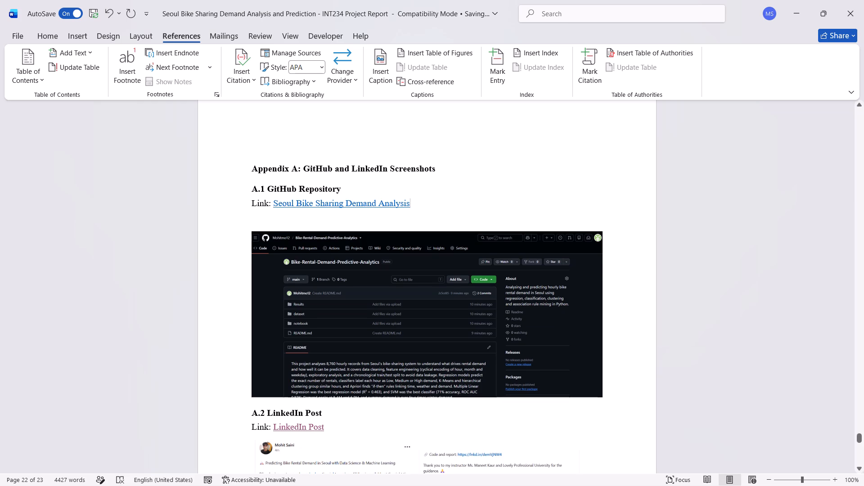
{"action": "left_click", "coordinate": [242, 265]}
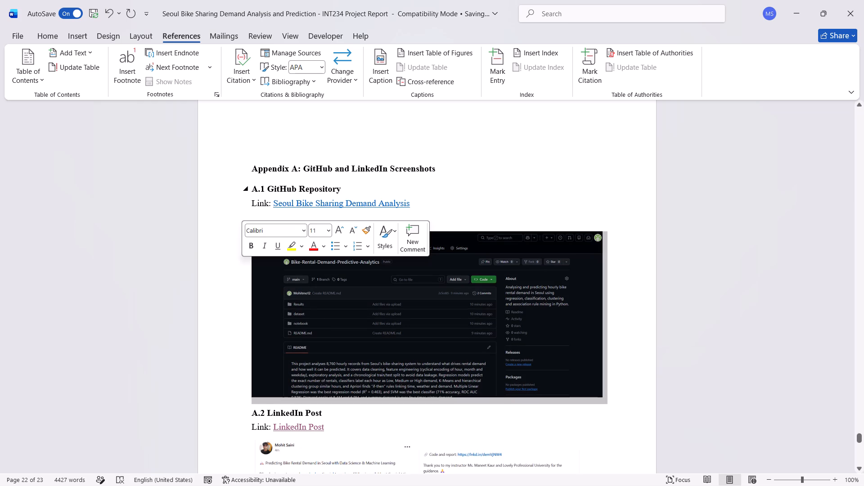
{"action": "left_click", "coordinate": [443, 207]}
{"action": "scroll", "coordinate": [443, 207], "scroll_direction": "down", "scroll_amount": 3}
{"action": "scroll", "coordinate": [443, 207], "scroll_direction": "up", "scroll_amount": 2}
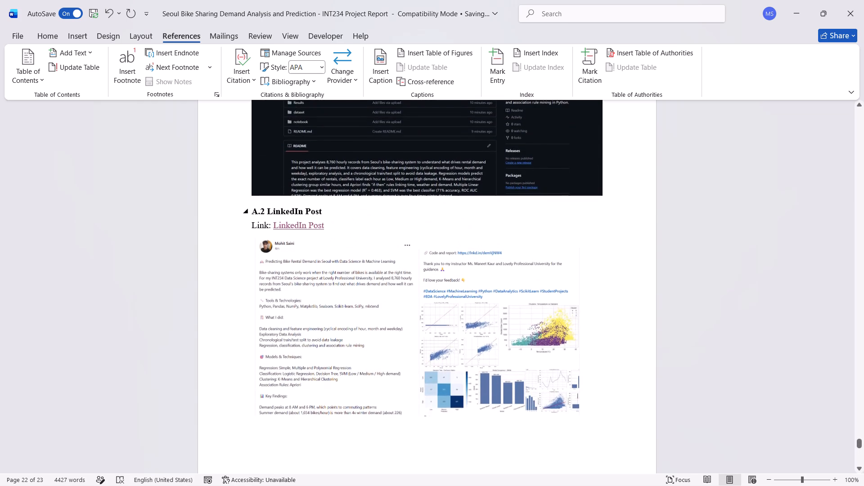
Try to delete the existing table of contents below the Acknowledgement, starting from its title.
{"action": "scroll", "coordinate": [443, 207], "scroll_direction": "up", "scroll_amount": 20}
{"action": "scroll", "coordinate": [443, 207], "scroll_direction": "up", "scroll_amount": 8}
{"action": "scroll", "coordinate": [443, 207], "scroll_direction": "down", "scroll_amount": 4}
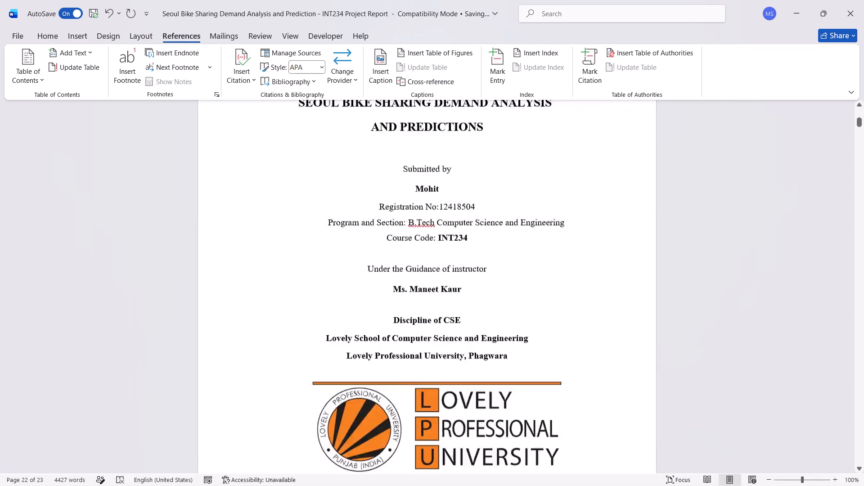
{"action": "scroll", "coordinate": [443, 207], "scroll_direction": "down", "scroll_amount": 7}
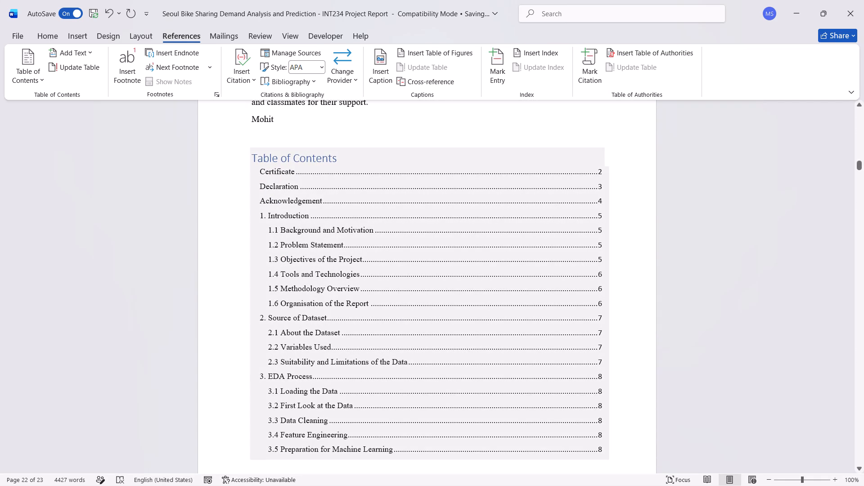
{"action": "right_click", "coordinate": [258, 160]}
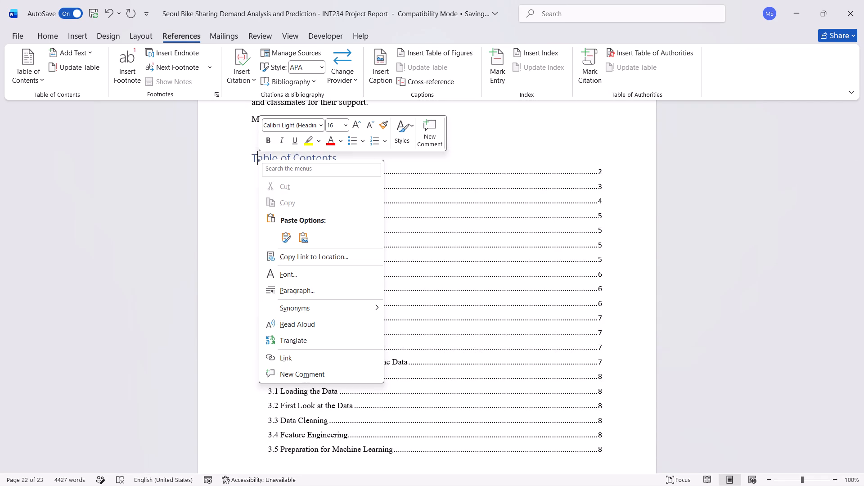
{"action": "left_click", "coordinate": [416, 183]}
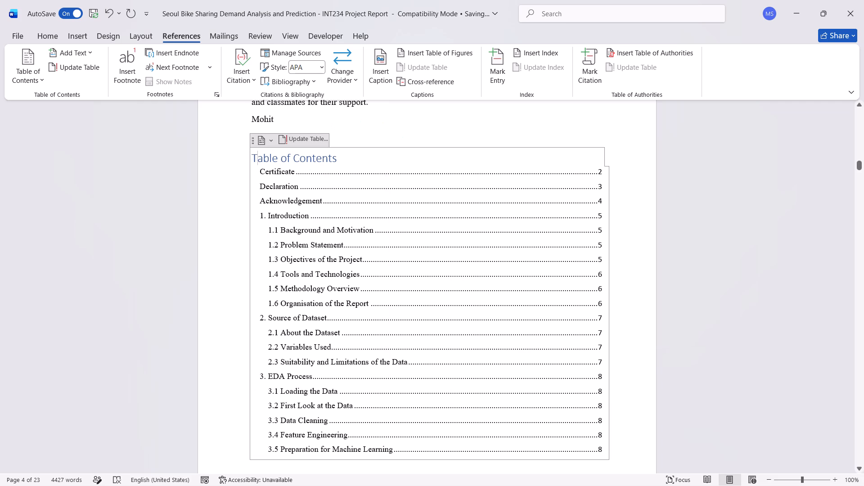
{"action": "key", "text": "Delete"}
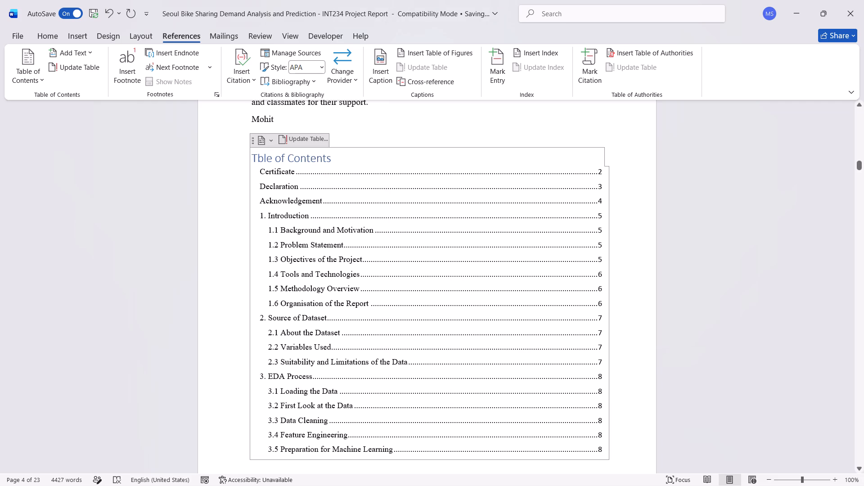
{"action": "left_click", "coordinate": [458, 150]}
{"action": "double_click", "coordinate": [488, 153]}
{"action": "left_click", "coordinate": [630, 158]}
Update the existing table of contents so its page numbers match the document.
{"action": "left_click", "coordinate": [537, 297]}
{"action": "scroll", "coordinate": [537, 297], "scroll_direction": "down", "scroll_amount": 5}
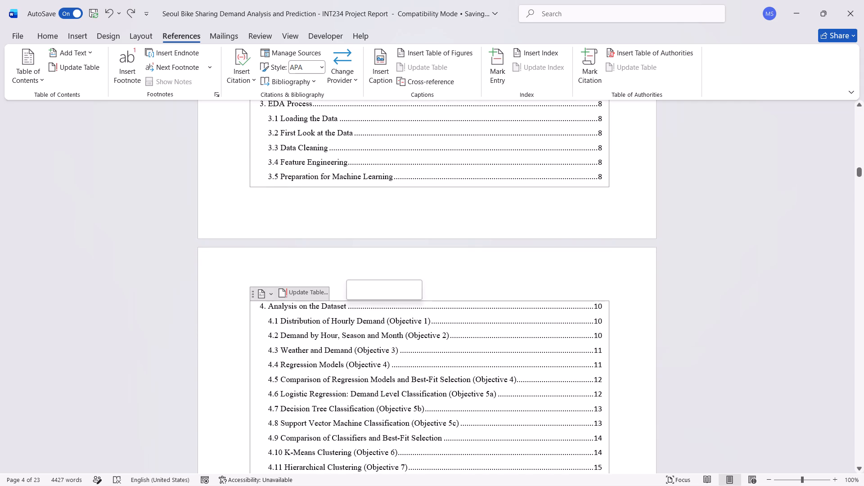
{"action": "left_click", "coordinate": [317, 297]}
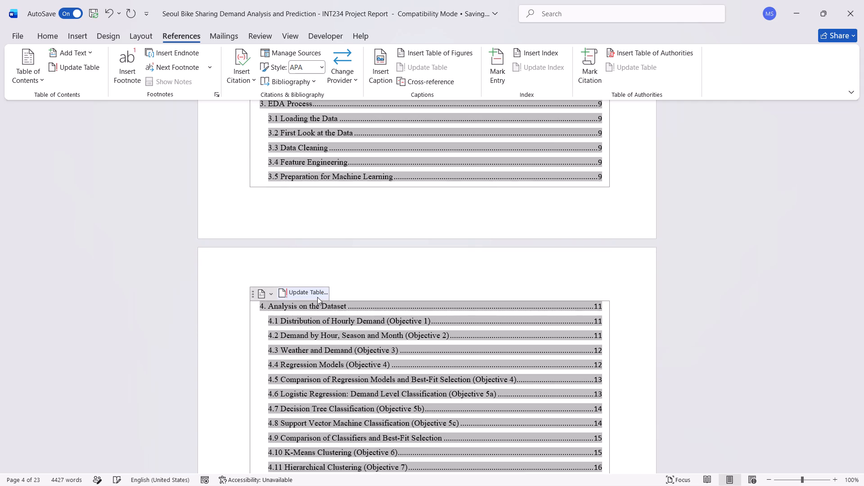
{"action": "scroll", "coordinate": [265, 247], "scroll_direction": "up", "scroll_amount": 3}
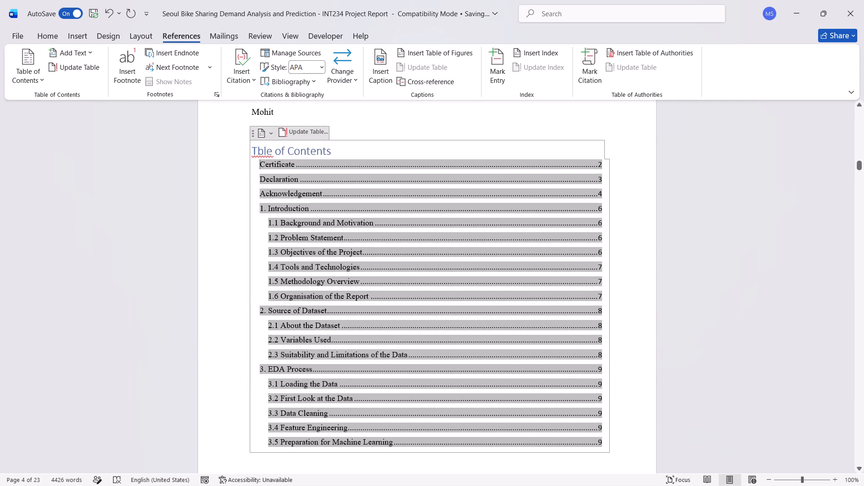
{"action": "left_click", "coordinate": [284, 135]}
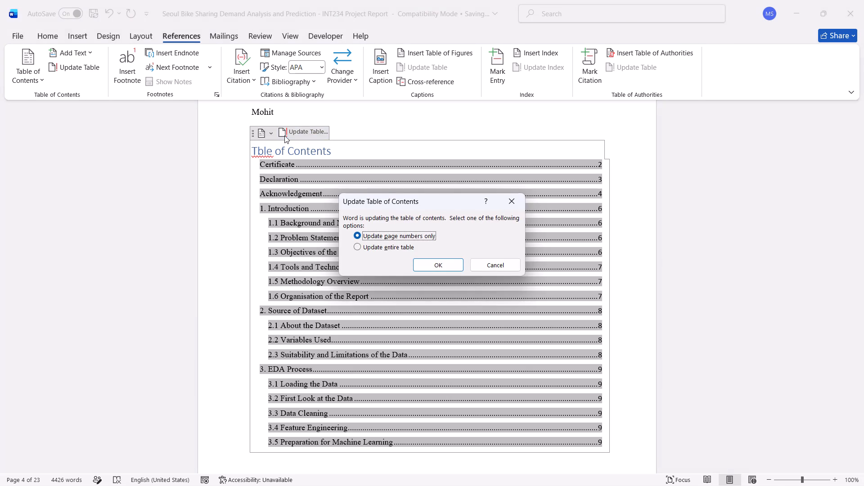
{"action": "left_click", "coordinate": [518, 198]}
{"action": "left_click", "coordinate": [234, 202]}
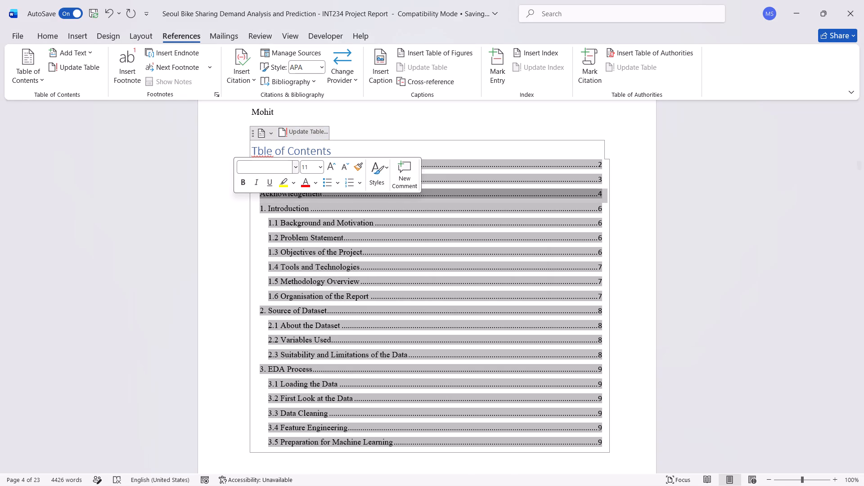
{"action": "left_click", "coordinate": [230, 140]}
Delete the old table of contents with its title and the blank space between the Acknowledgement and 1. Introduction.
{"action": "scroll", "coordinate": [239, 170], "scroll_direction": "up", "scroll_amount": 1}
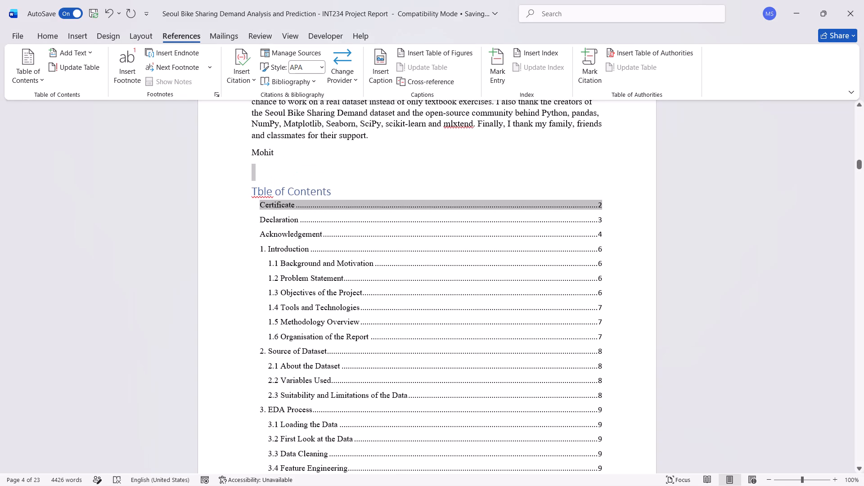
{"action": "left_click_drag", "start_coordinate": [252, 170], "coordinate": [245, 182]}
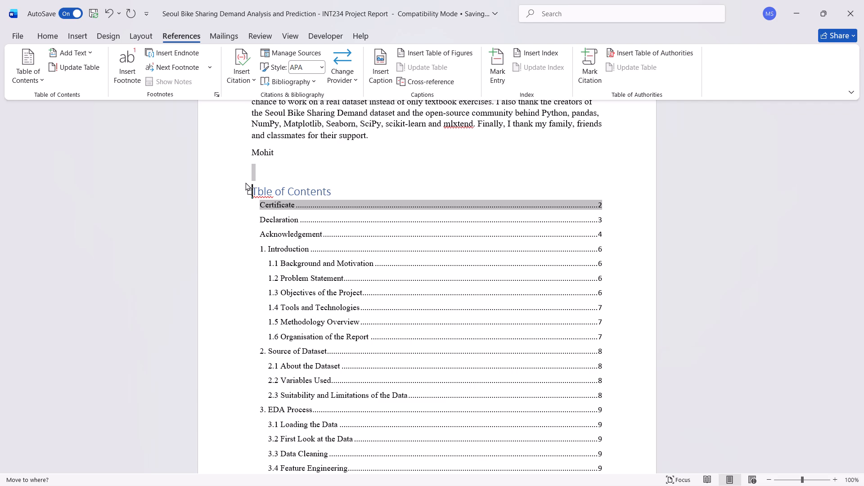
{"action": "left_click_drag", "start_coordinate": [245, 182], "coordinate": [241, 169]}
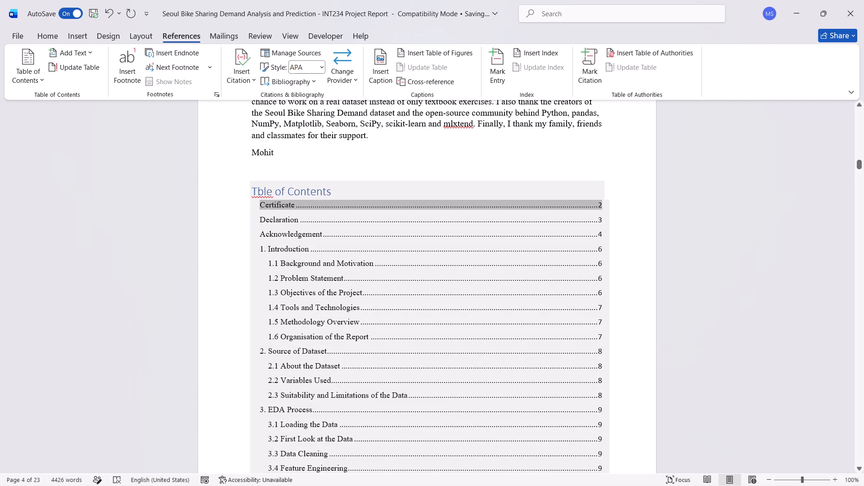
{"action": "left_click_drag", "start_coordinate": [330, 182], "coordinate": [356, 280]}
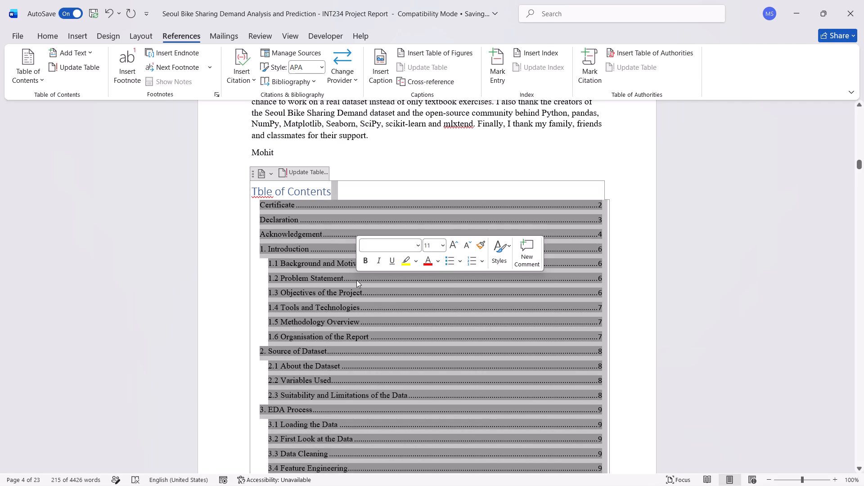
{"action": "key", "text": "Delete"}
{"action": "scroll", "coordinate": [356, 280], "scroll_direction": "down", "scroll_amount": 5}
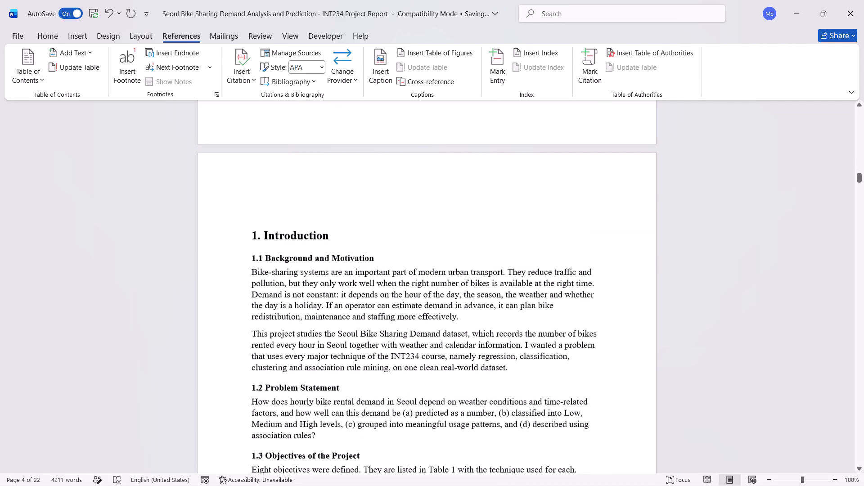
{"action": "scroll", "coordinate": [356, 280], "scroll_direction": "up", "scroll_amount": 5}
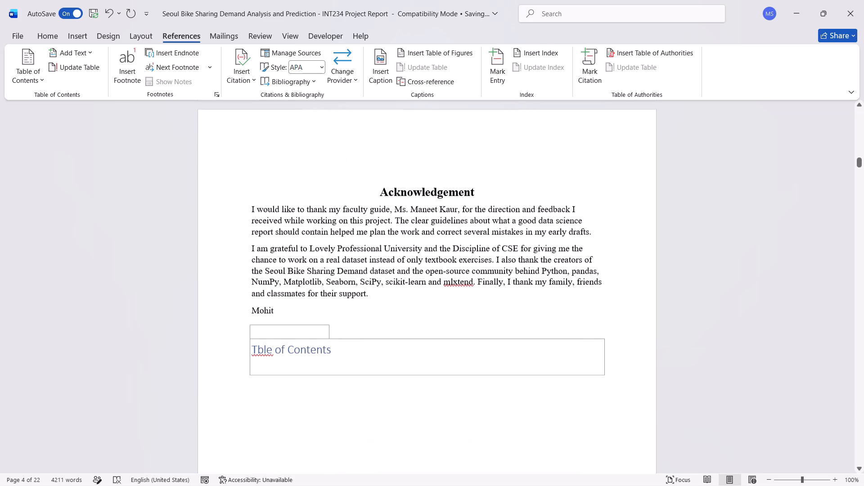
{"action": "left_click_drag", "start_coordinate": [524, 394], "coordinate": [286, 327]}
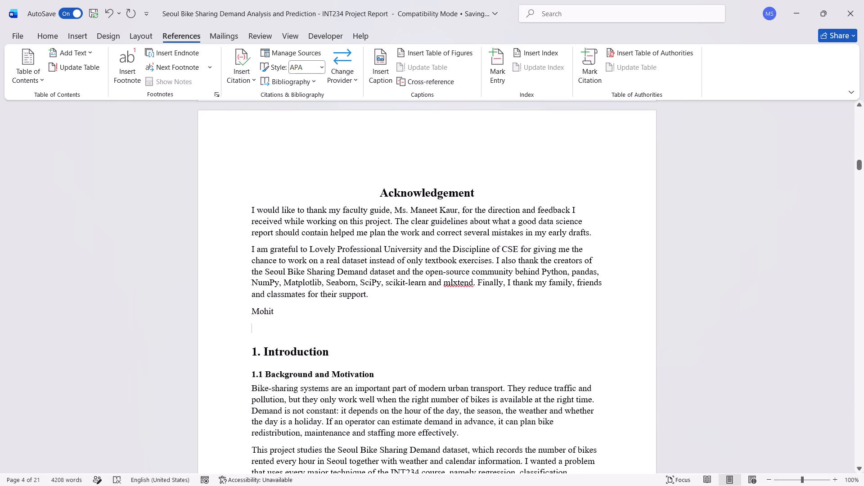
Insert an Automatic Table 2 table of contents on a new page after the Acknowledgement.
{"action": "key", "text": "ctrl+Return"}
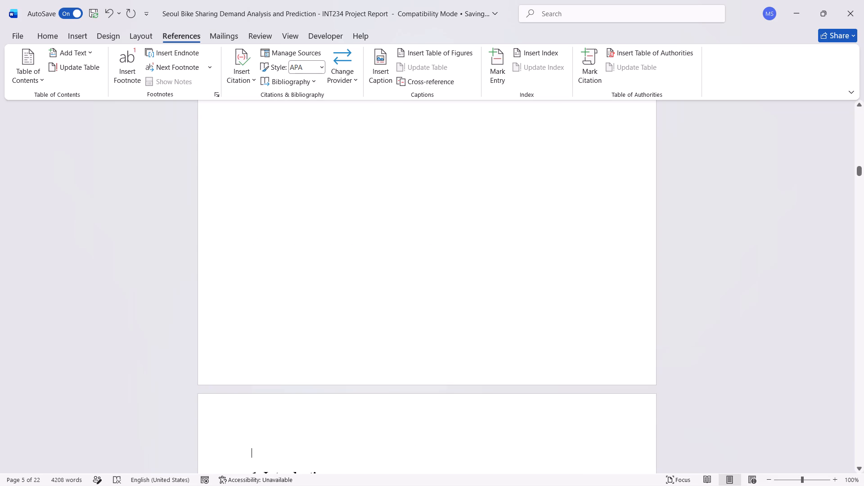
{"action": "scroll", "coordinate": [278, 303], "scroll_direction": "up", "scroll_amount": 1}
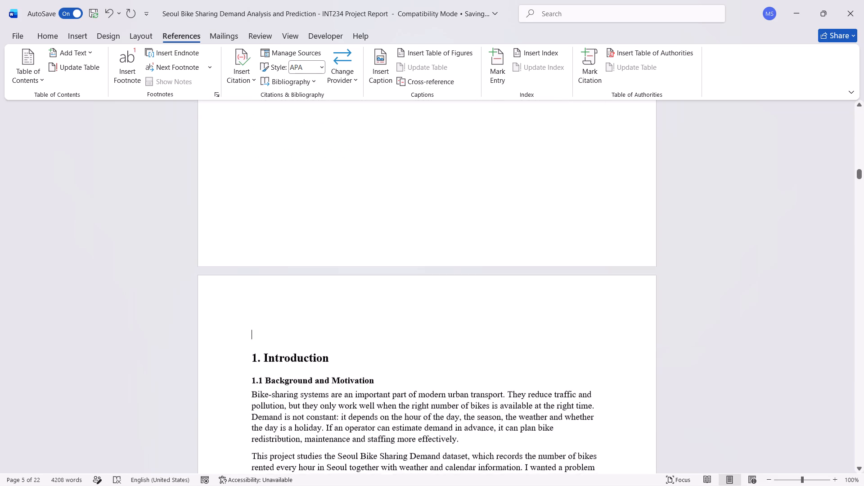
{"action": "scroll", "coordinate": [278, 303], "scroll_direction": "up", "scroll_amount": 1}
{"action": "left_click", "coordinate": [35, 70]}
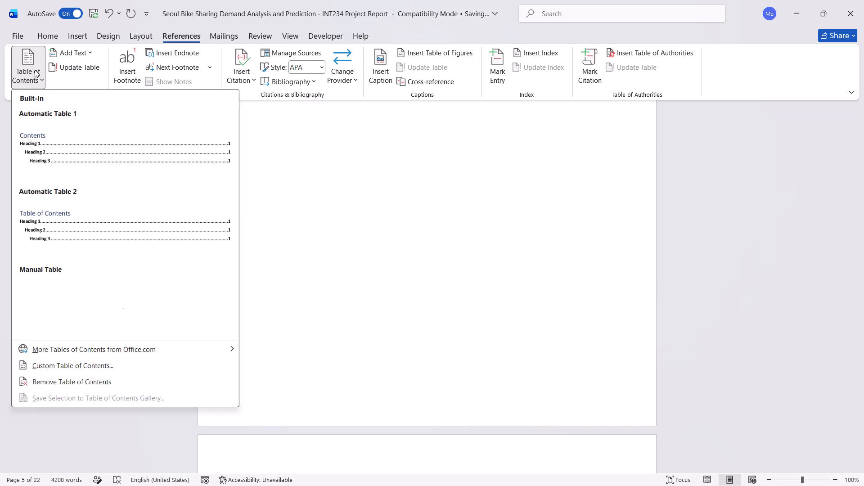
{"action": "left_click", "coordinate": [101, 214]}
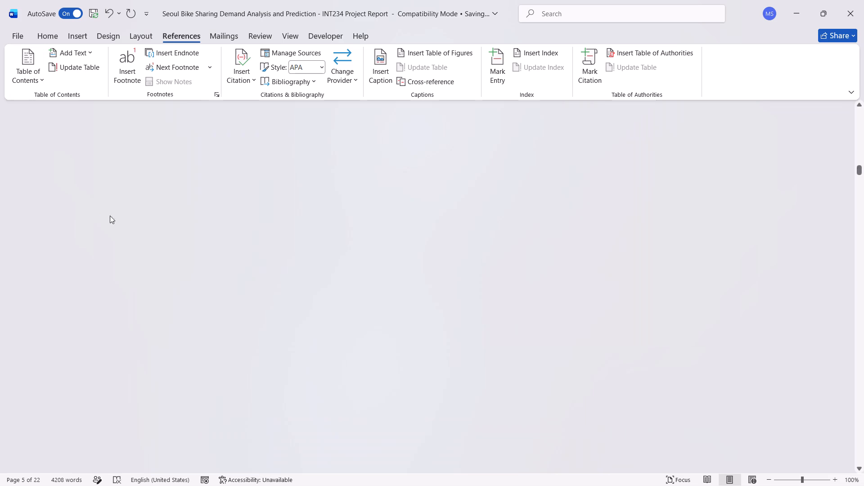
Insert a page break after the table of contents so that 1. Introduction starts on a new page.
{"action": "scroll", "coordinate": [336, 242], "scroll_direction": "up", "scroll_amount": 3}
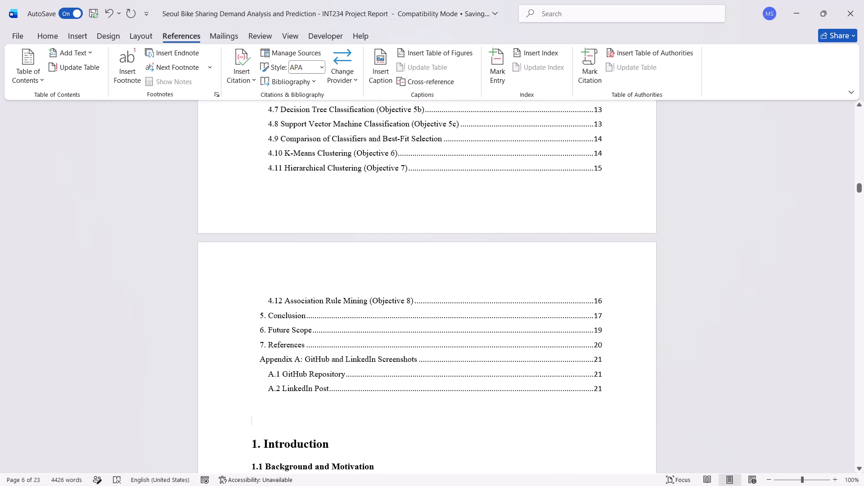
{"action": "key", "text": "ctrl+Return"}
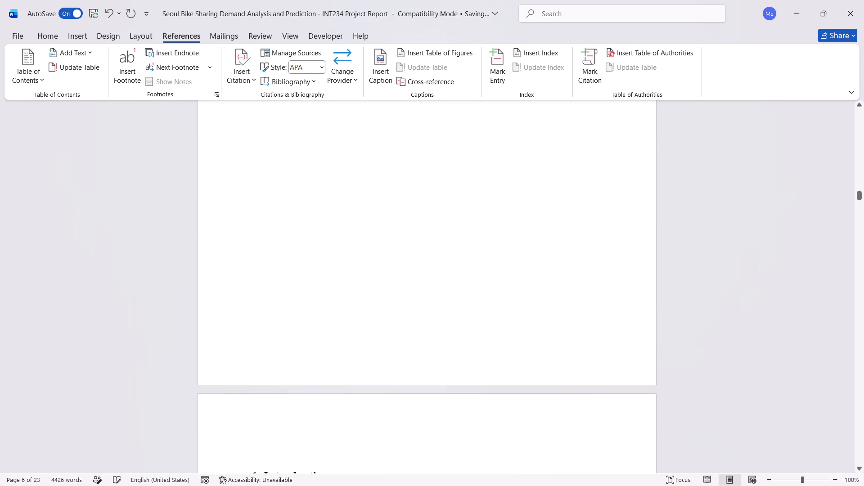
Set the font size of all table of contents entries to 12.
{"action": "scroll", "coordinate": [344, 268], "scroll_direction": "up", "scroll_amount": 3}
{"action": "left_click", "coordinate": [333, 282]}
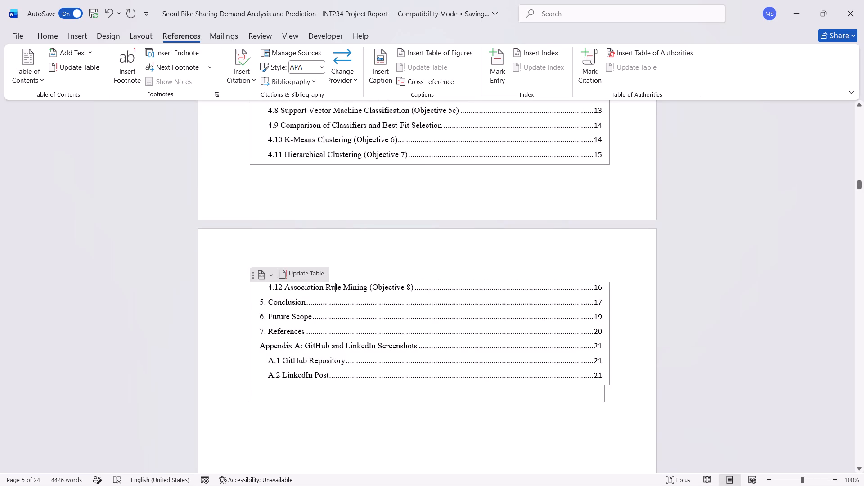
{"action": "left_click", "coordinate": [41, 31]}
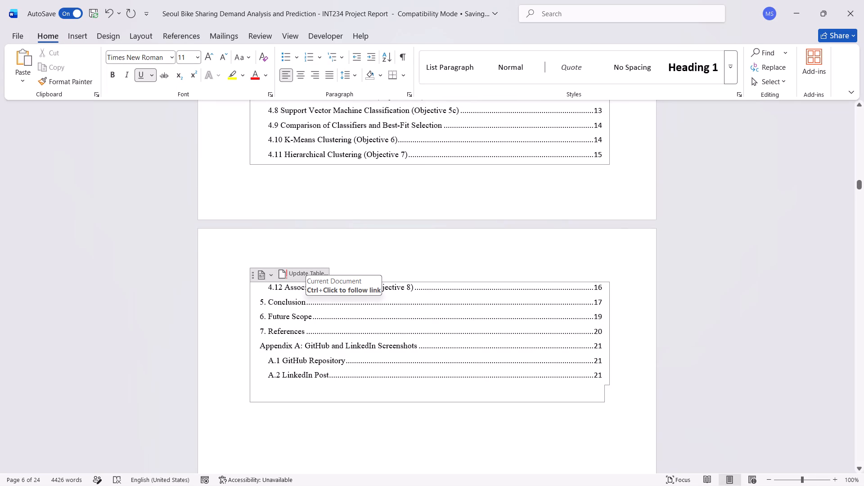
{"action": "scroll", "coordinate": [216, 219], "scroll_direction": "up", "scroll_amount": 2}
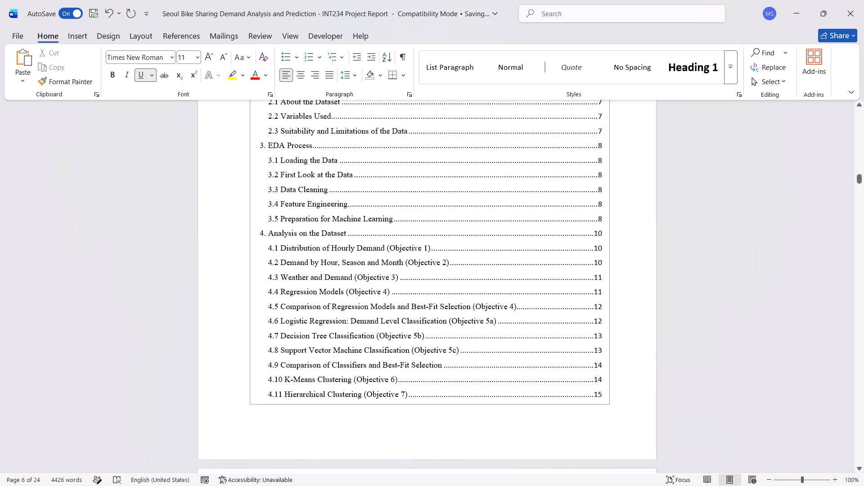
{"action": "left_click", "coordinate": [259, 202]}
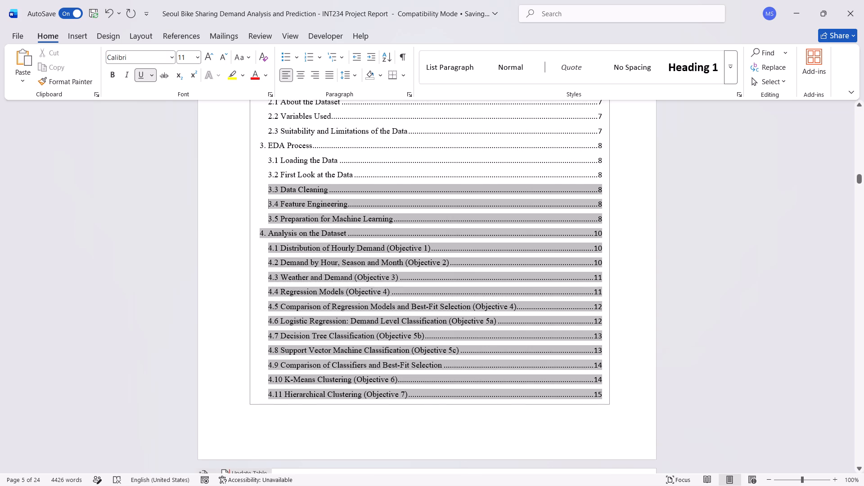
{"action": "scroll", "coordinate": [259, 202], "scroll_direction": "up", "scroll_amount": 3}
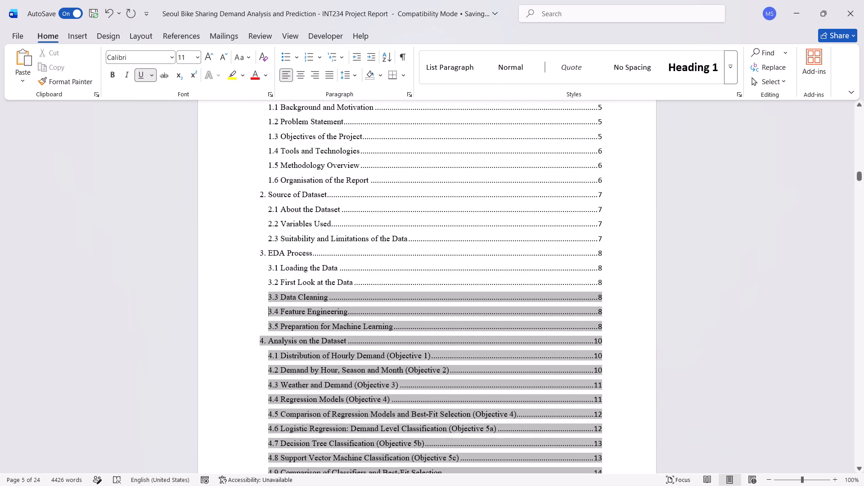
{"action": "left_click", "coordinate": [259, 202]}
{"action": "scroll", "coordinate": [259, 202], "scroll_direction": "up", "scroll_amount": 2}
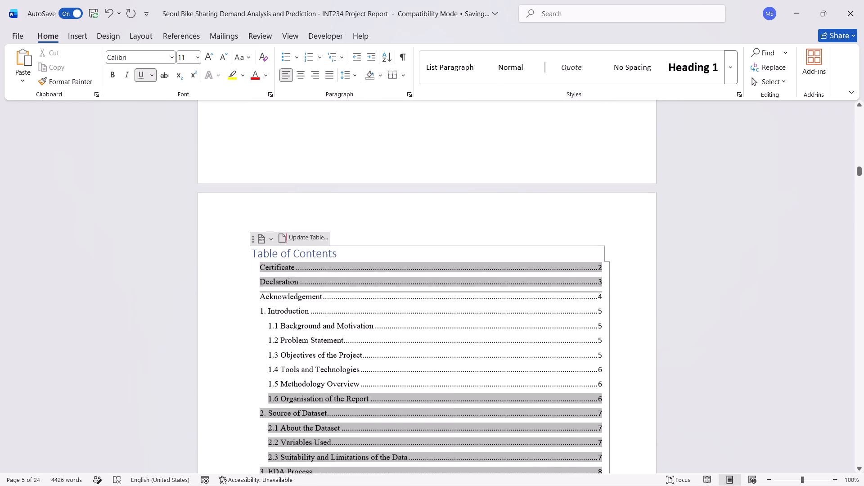
{"action": "scroll", "coordinate": [259, 202], "scroll_direction": "up", "scroll_amount": 1}
{"action": "left_click", "coordinate": [256, 304]}
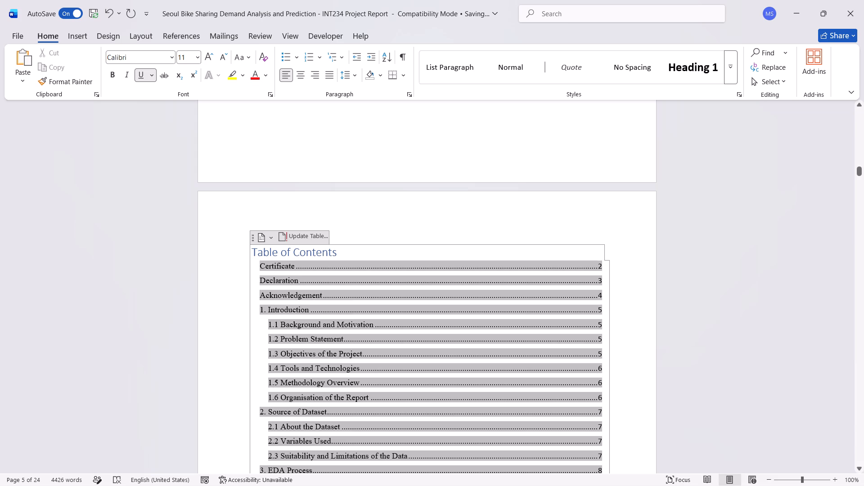
{"action": "left_click", "coordinate": [196, 59]}
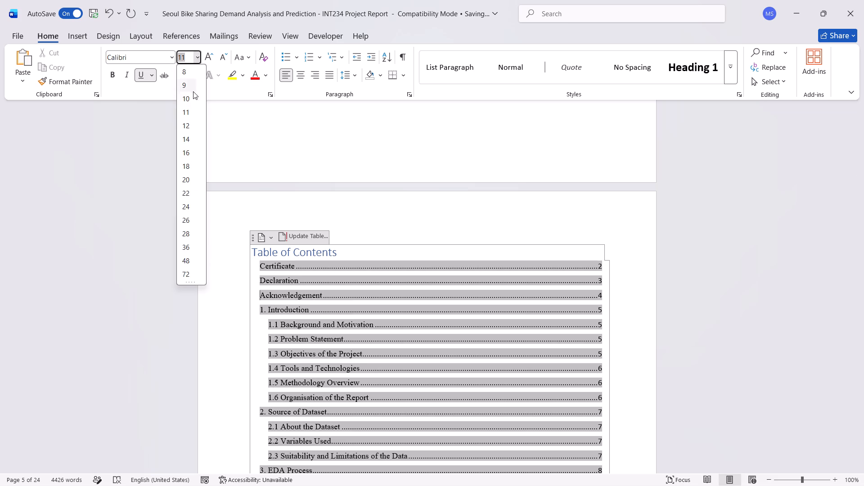
{"action": "left_click", "coordinate": [185, 121]}
{"action": "left_click", "coordinate": [290, 207]}
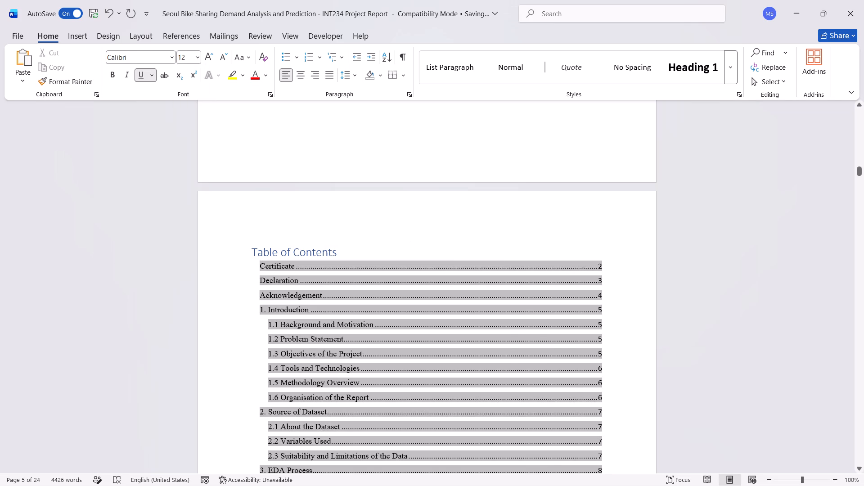
Make the Table of Contents title bold and change its font colour to black.
{"action": "left_click_drag", "start_coordinate": [356, 254], "coordinate": [248, 253]}
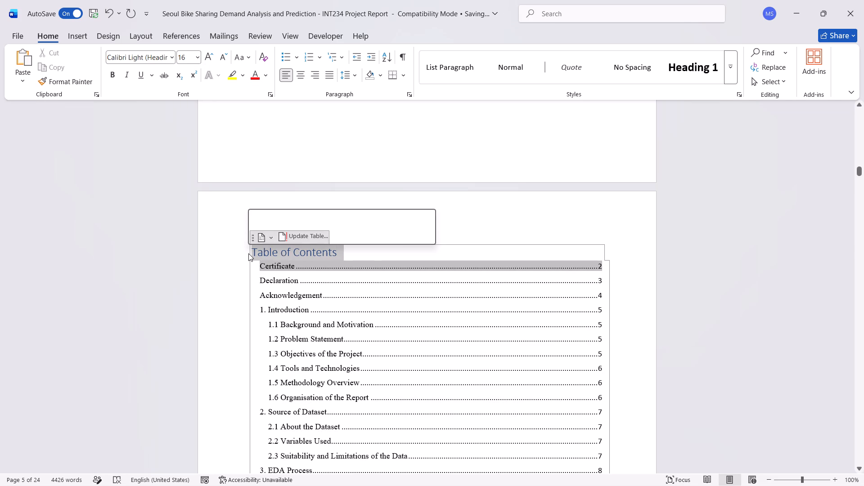
{"action": "key", "text": "ctrl+b"}
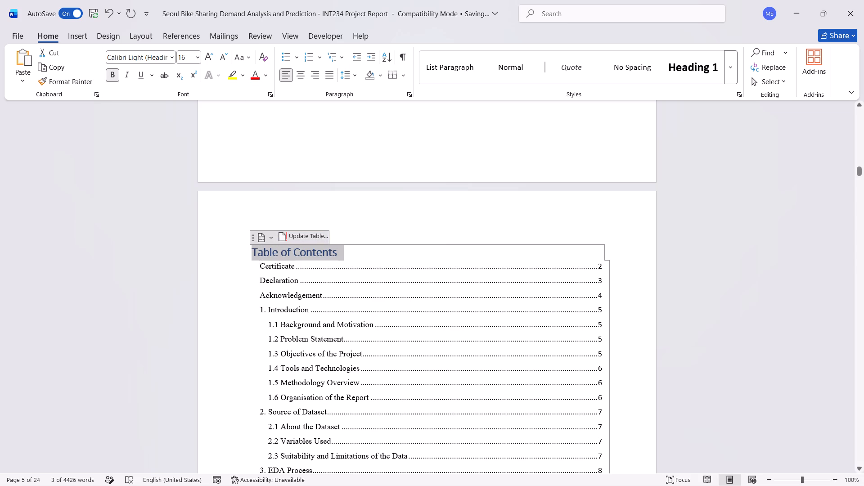
{"action": "left_click", "coordinate": [265, 72]}
{"action": "left_click", "coordinate": [268, 146]}
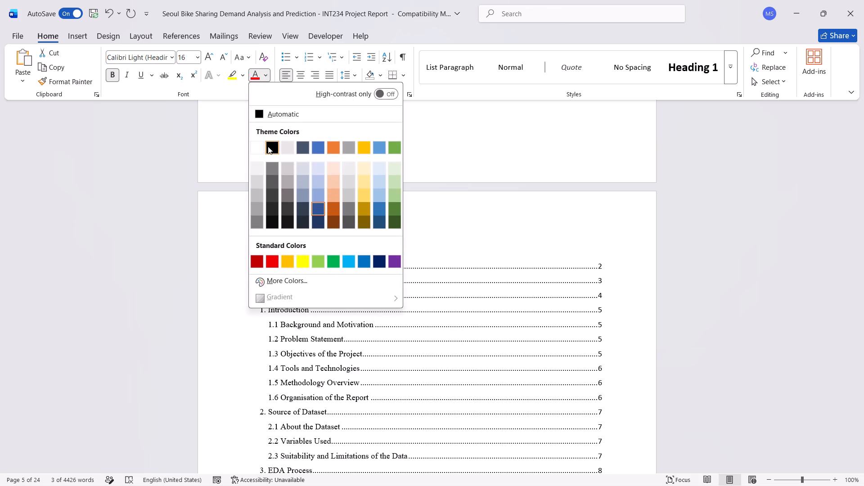
{"action": "left_click", "coordinate": [462, 202]}
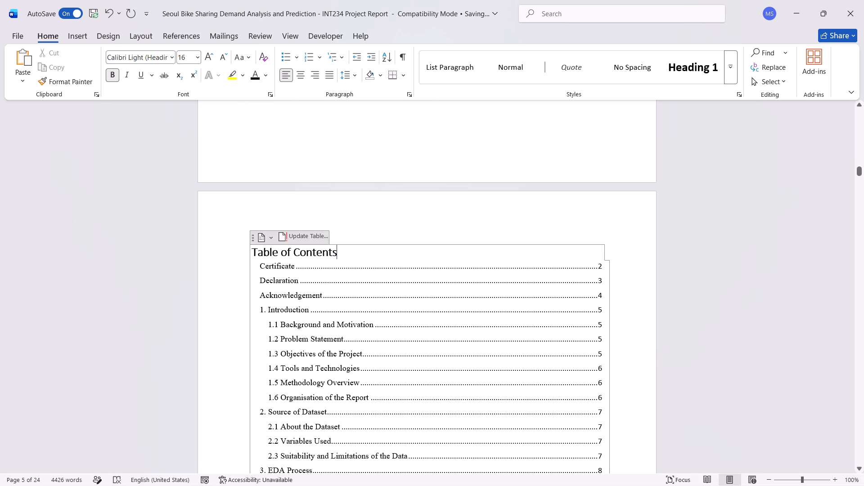
{"action": "left_click", "coordinate": [228, 213]}
Review the layout of the table of contents across its two pages.
{"action": "scroll", "coordinate": [228, 213], "scroll_direction": "down", "scroll_amount": 3}
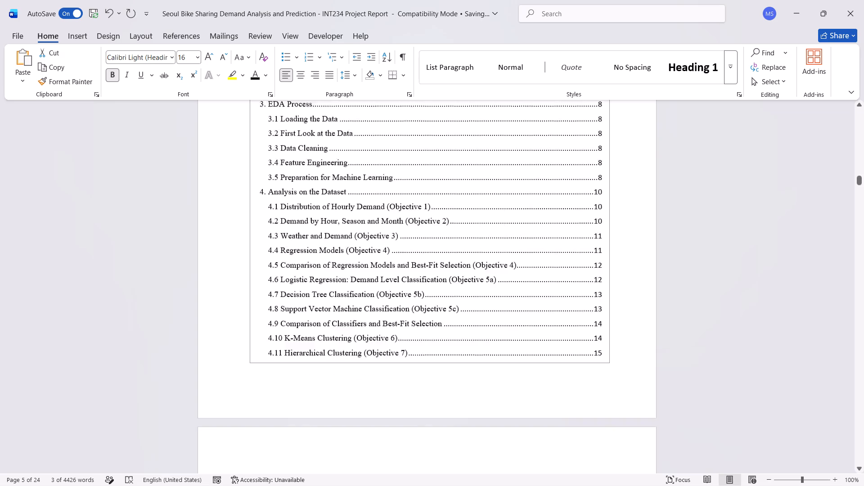
{"action": "scroll", "coordinate": [228, 213], "scroll_direction": "down", "scroll_amount": 4}
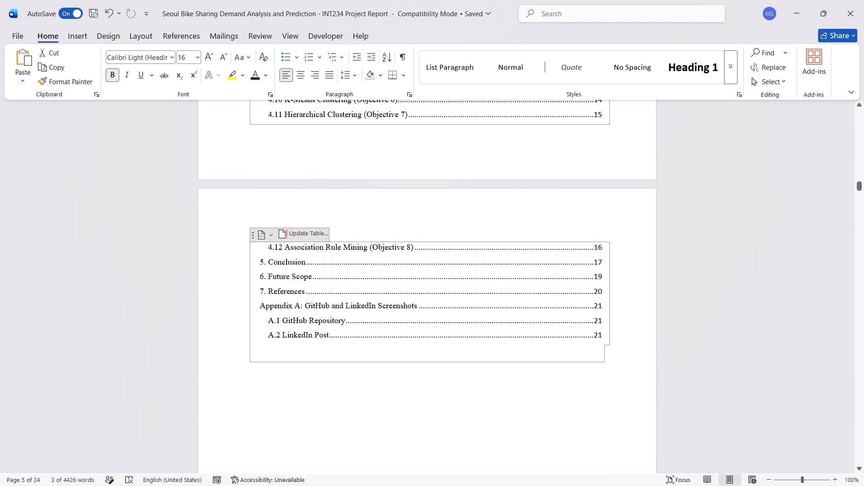
{"action": "scroll", "coordinate": [228, 213], "scroll_direction": "up", "scroll_amount": 1}
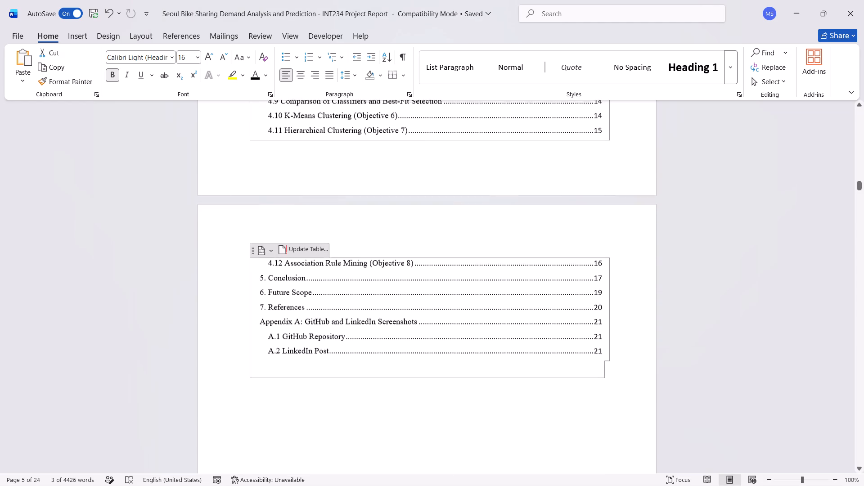
{"action": "scroll", "coordinate": [228, 213], "scroll_direction": "up", "scroll_amount": 2}
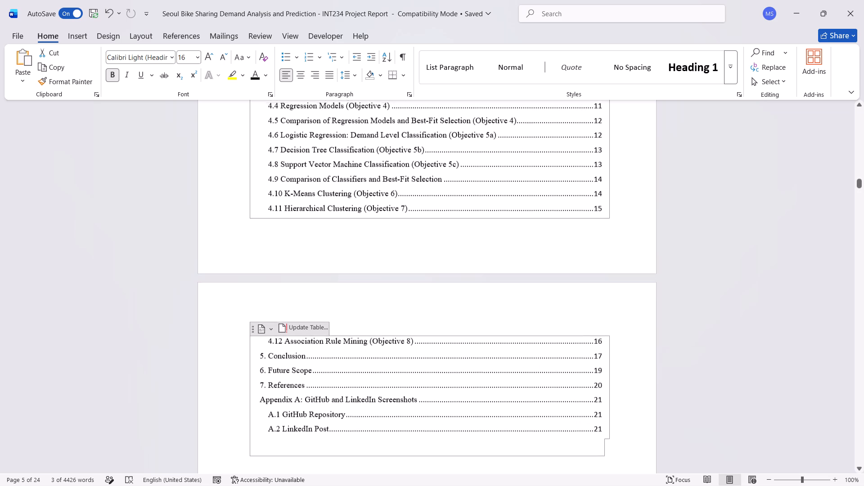
{"action": "scroll", "coordinate": [228, 213], "scroll_direction": "up", "scroll_amount": 2}
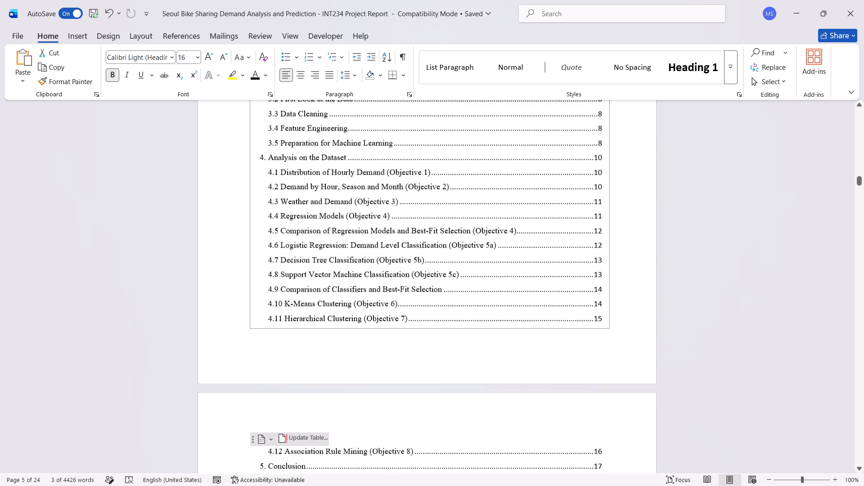
{"action": "scroll", "coordinate": [228, 213], "scroll_direction": "up", "scroll_amount": 1}
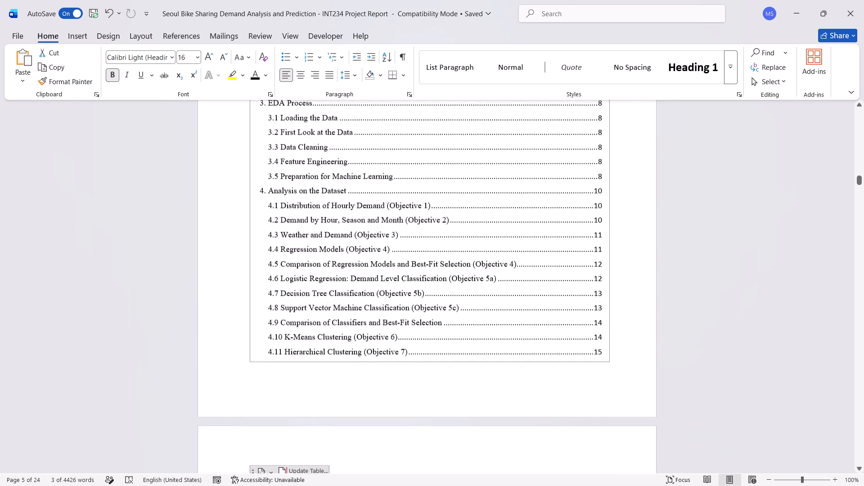
{"action": "scroll", "coordinate": [228, 213], "scroll_direction": "up", "scroll_amount": 1}
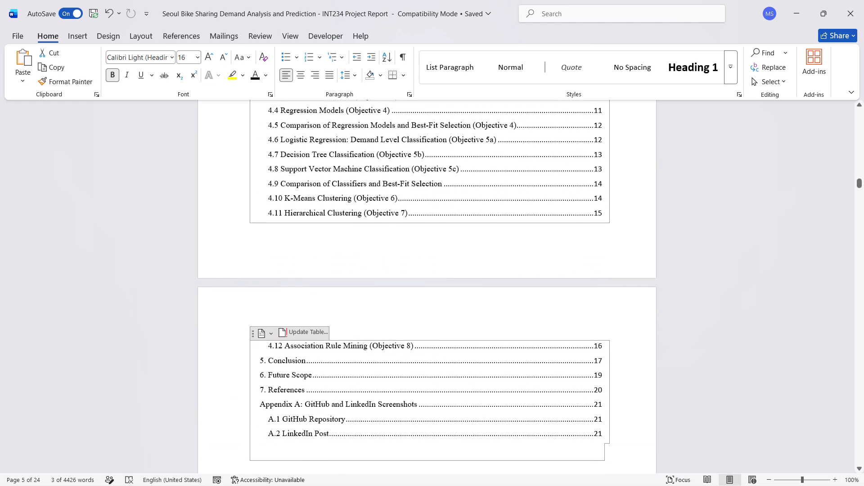
{"action": "scroll", "coordinate": [228, 213], "scroll_direction": "up", "scroll_amount": 1}
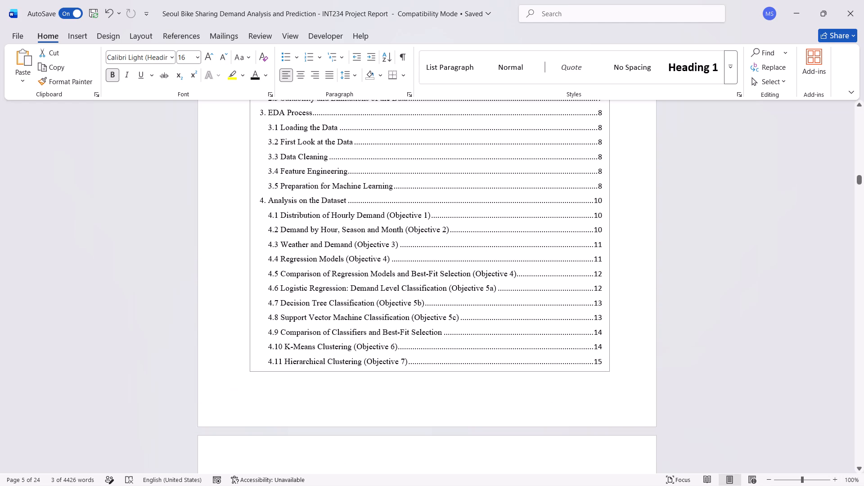
{"action": "scroll", "coordinate": [228, 213], "scroll_direction": "up", "scroll_amount": 1}
Remove the stray empty list item numbered 4 above the heading 4. Analysis on the Dataset.
{"action": "scroll", "coordinate": [228, 213], "scroll_direction": "down", "scroll_amount": 9}
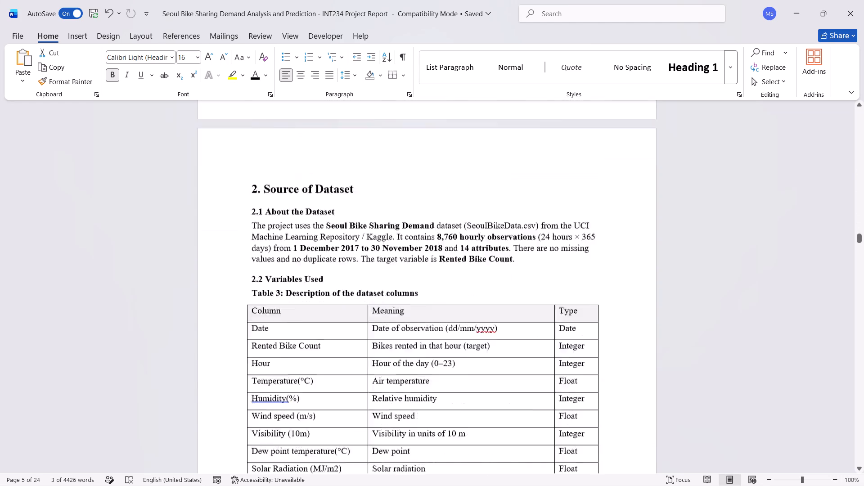
{"action": "scroll", "coordinate": [228, 213], "scroll_direction": "down", "scroll_amount": 5}
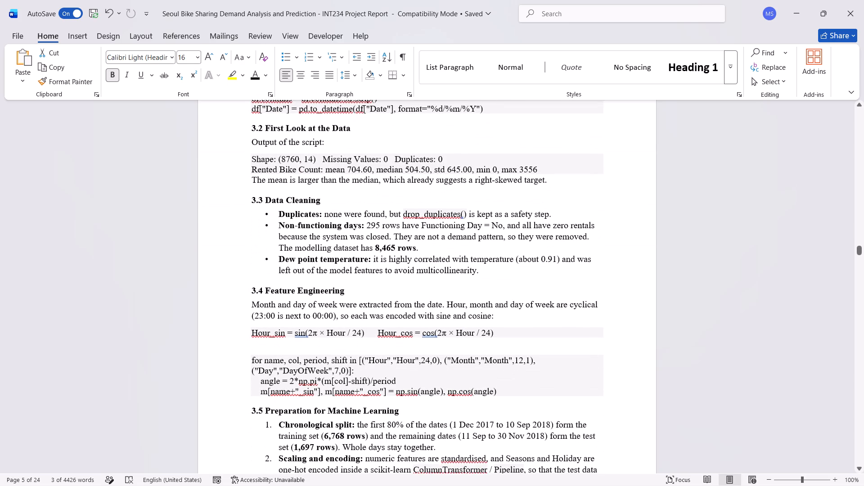
{"action": "scroll", "coordinate": [228, 213], "scroll_direction": "down", "scroll_amount": 6}
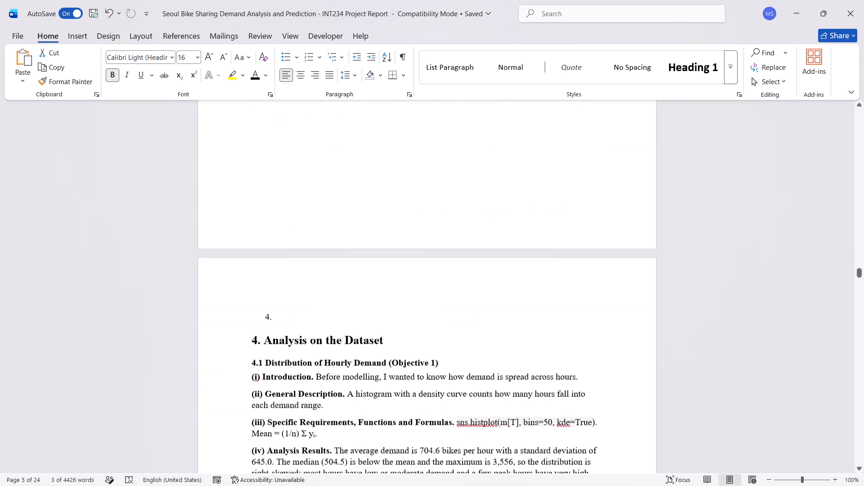
{"action": "scroll", "coordinate": [228, 213], "scroll_direction": "down", "scroll_amount": 1}
{"action": "scroll", "coordinate": [252, 267], "scroll_direction": "up", "scroll_amount": 5}
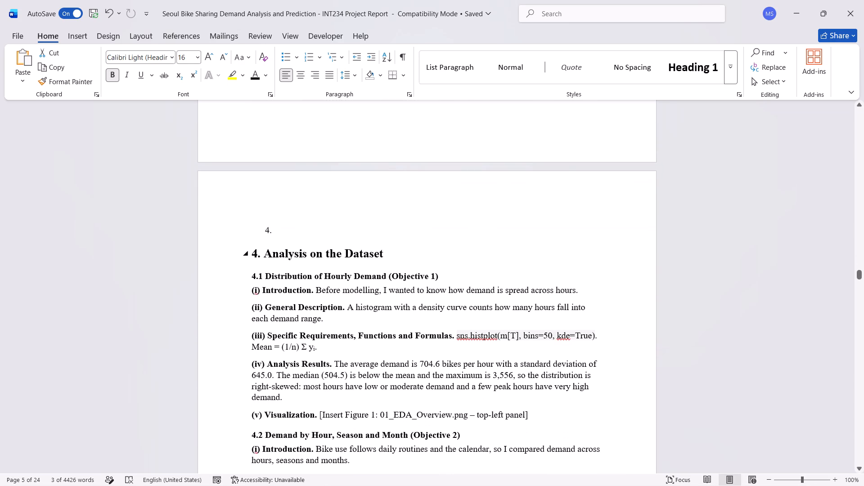
{"action": "left_click", "coordinate": [286, 232]}
{"action": "key", "text": "BackSpace"}
{"action": "key", "text": "BackSpace"}
{"action": "key", "text": "BackSpace"}
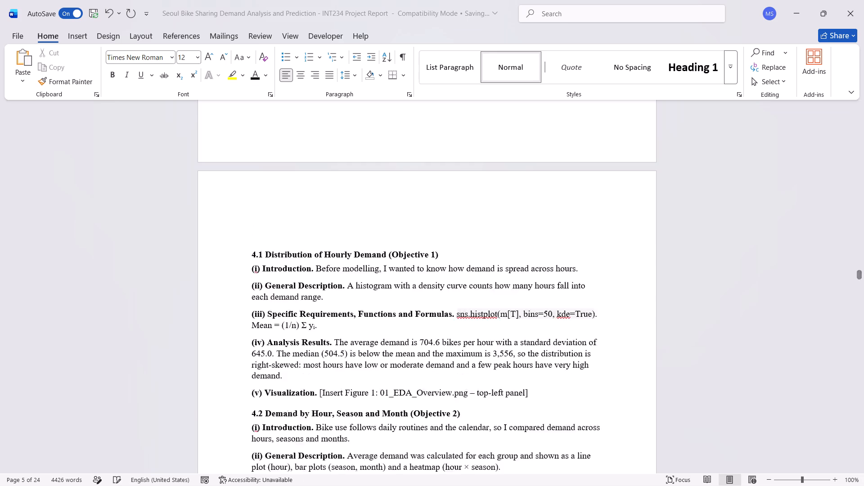
Look through the section 4 pages, from the distribution analysis to the regression and classification subsections, checking their layout.
{"action": "scroll", "coordinate": [286, 232], "scroll_direction": "down", "scroll_amount": 2}
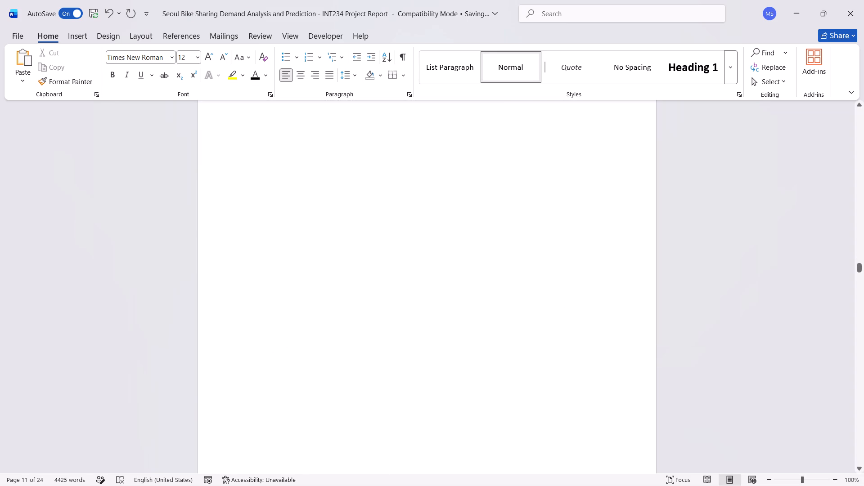
{"action": "scroll", "coordinate": [286, 232], "scroll_direction": "down", "scroll_amount": 4}
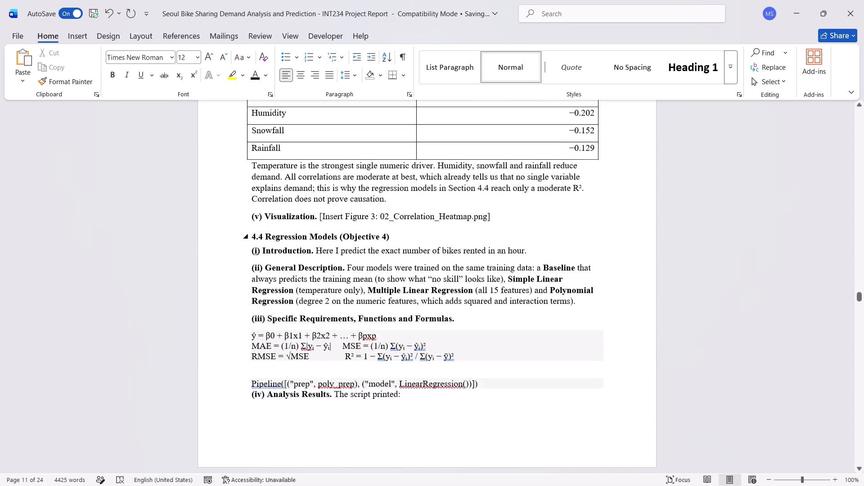
{"action": "scroll", "coordinate": [286, 232], "scroll_direction": "down", "scroll_amount": 1}
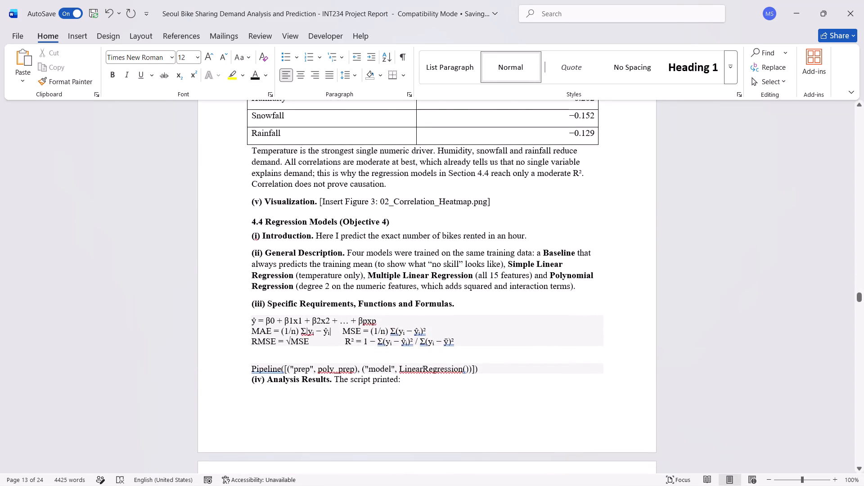
{"action": "scroll", "coordinate": [256, 274], "scroll_direction": "down", "scroll_amount": 3}
{"action": "scroll", "coordinate": [249, 335], "scroll_direction": "down", "scroll_amount": 5}
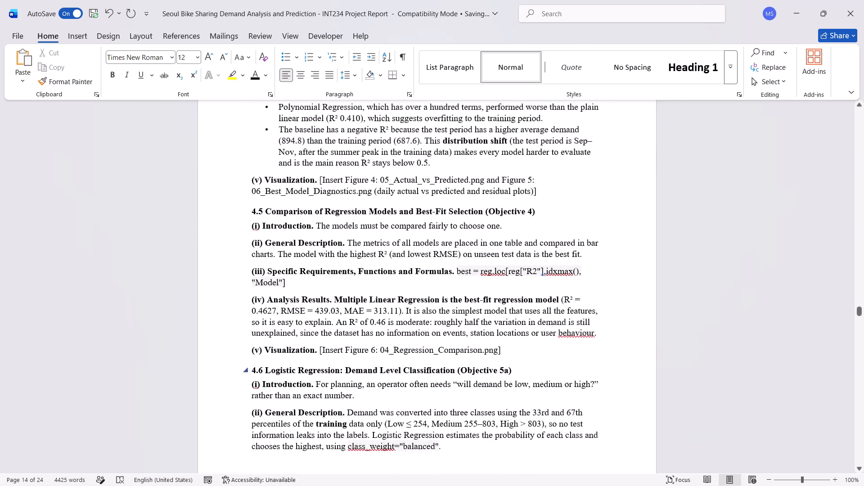
{"action": "scroll", "coordinate": [249, 335], "scroll_direction": "down", "scroll_amount": 2}
Go back to the front pages and check the table of contents from its section 3 entries to Appendix A.
{"action": "scroll", "coordinate": [246, 359], "scroll_direction": "up", "scroll_amount": 15}
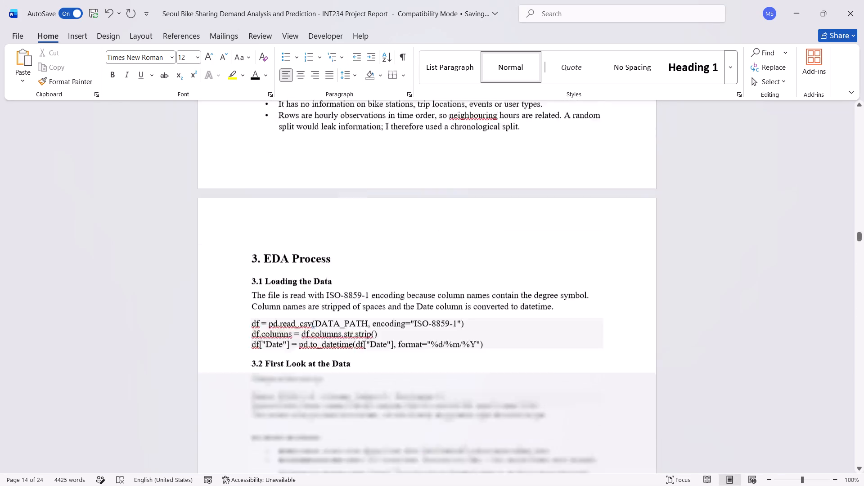
{"action": "scroll", "coordinate": [246, 359], "scroll_direction": "up", "scroll_amount": 2}
{"action": "scroll", "coordinate": [246, 359], "scroll_direction": "down", "scroll_amount": 10}
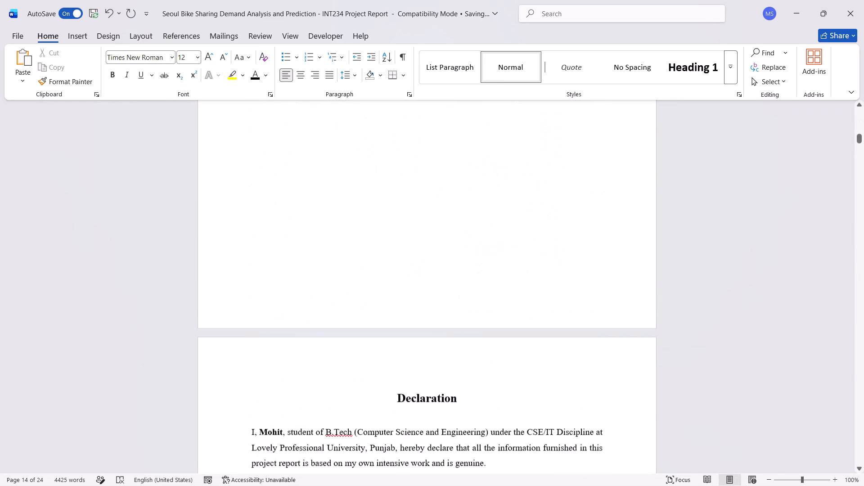
{"action": "scroll", "coordinate": [246, 359], "scroll_direction": "down", "scroll_amount": 10}
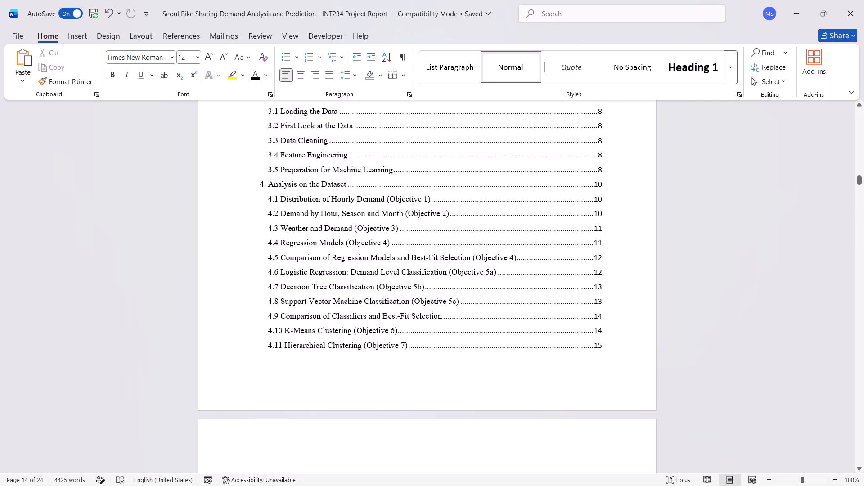
{"action": "scroll", "coordinate": [226, 337], "scroll_direction": "down", "scroll_amount": 1}
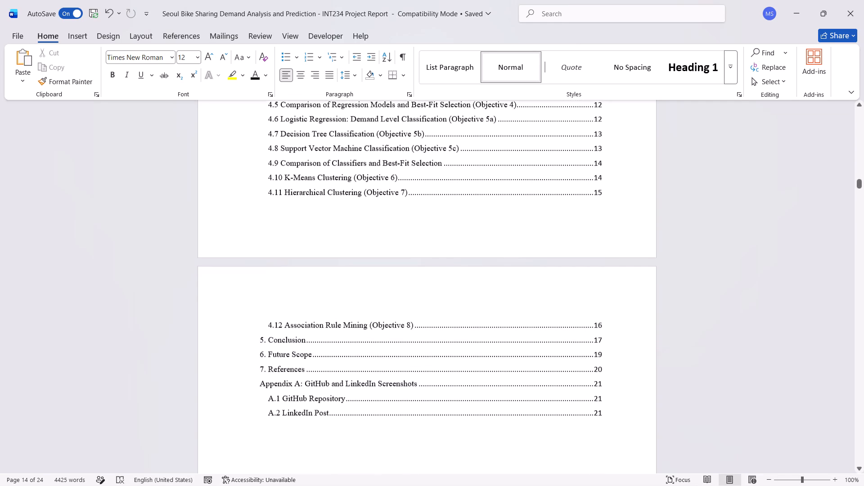
{"action": "scroll", "coordinate": [226, 337], "scroll_direction": "down", "scroll_amount": 2}
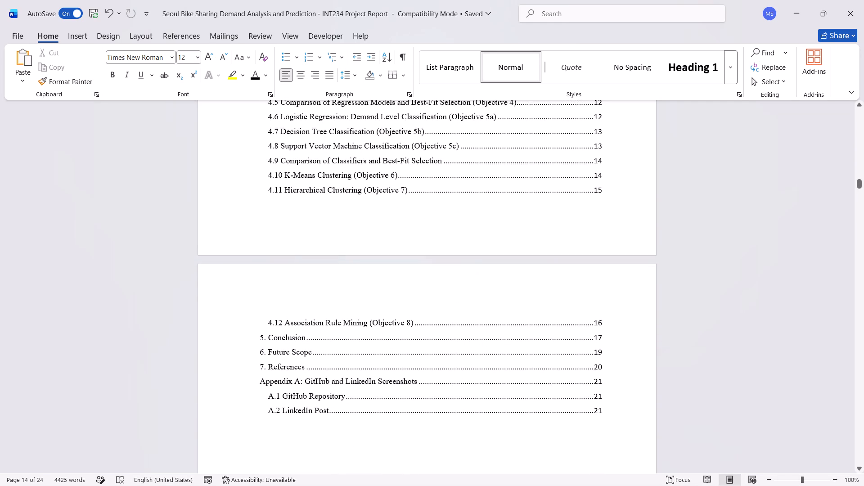
Follow the table of contents entry 4.12 Association Rule Mining (Objective 8) to its section and check the text there.
{"action": "scroll", "coordinate": [226, 337], "scroll_direction": "down", "scroll_amount": 1}
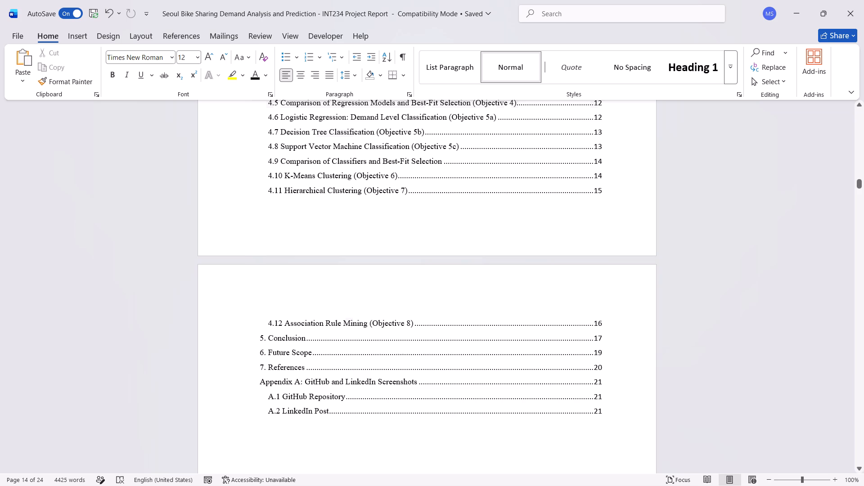
{"action": "left_click", "coordinate": [329, 326], "text": "ctrl"}
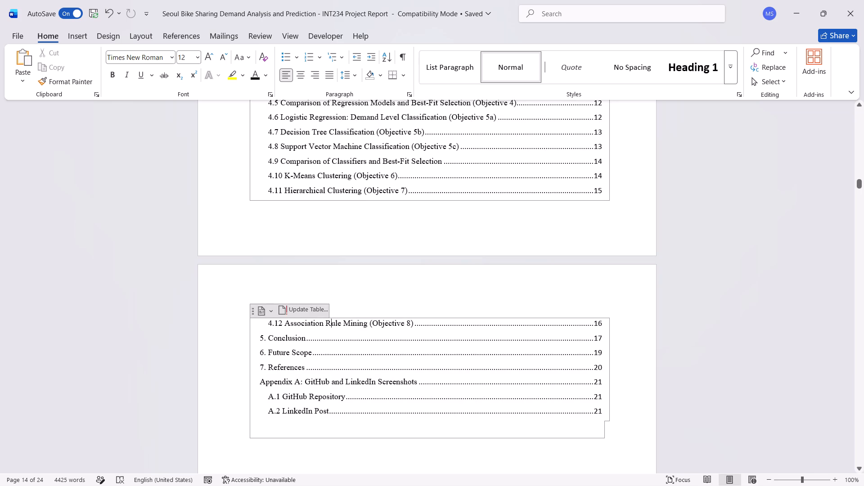
{"action": "left_click", "coordinate": [373, 323], "text": "ctrl"}
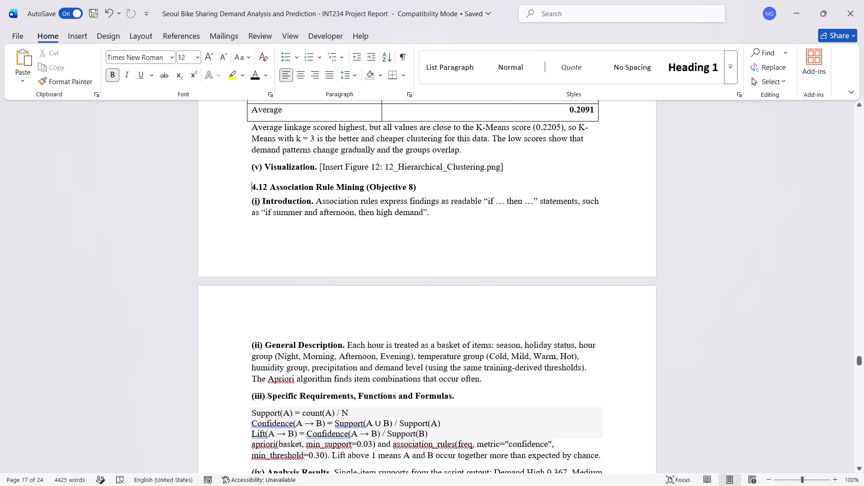
{"action": "scroll", "coordinate": [373, 323], "scroll_direction": "down", "scroll_amount": 2}
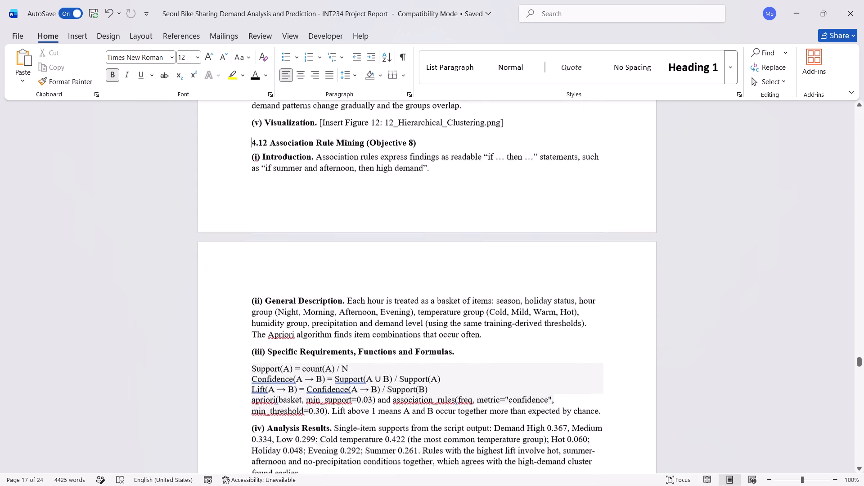
{"action": "scroll", "coordinate": [373, 323], "scroll_direction": "down", "scroll_amount": 2}
Look over the front pages again, checking the title page and the Certificate page.
{"action": "scroll", "coordinate": [373, 323], "scroll_direction": "up", "scroll_amount": 14}
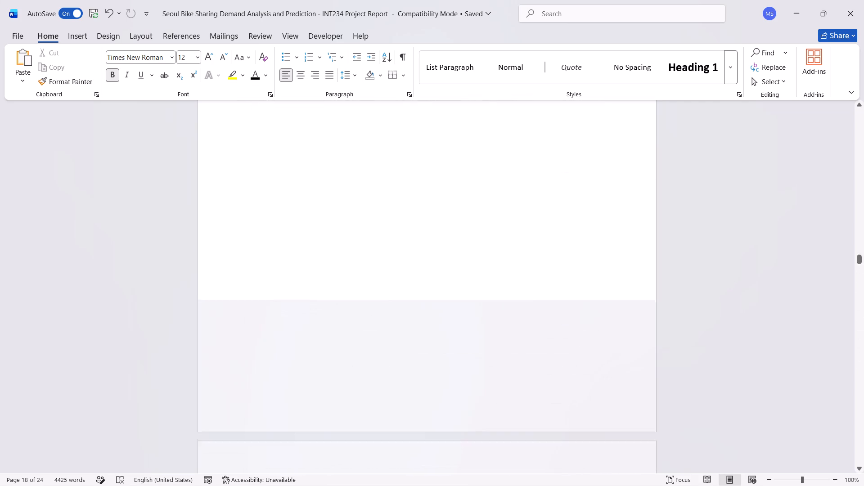
{"action": "scroll", "coordinate": [373, 323], "scroll_direction": "up", "scroll_amount": 5}
{"action": "scroll", "coordinate": [373, 323], "scroll_direction": "down", "scroll_amount": 2}
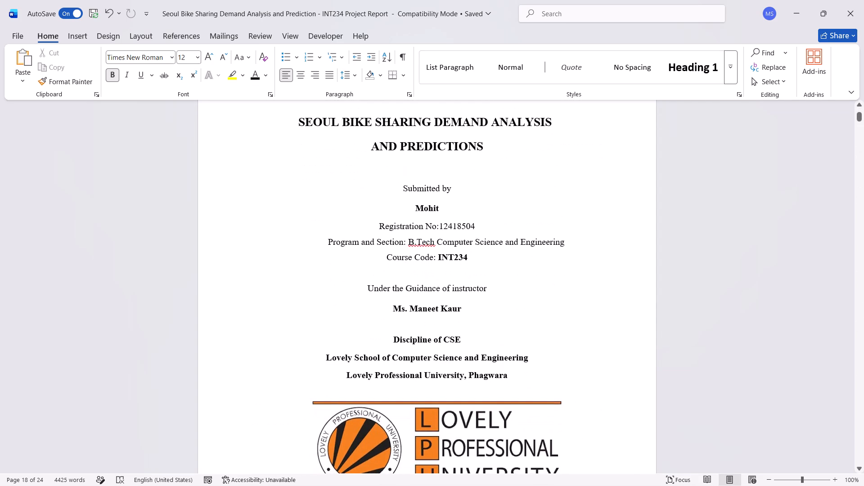
{"action": "scroll", "coordinate": [373, 323], "scroll_direction": "down", "scroll_amount": 8}
{"action": "scroll", "coordinate": [373, 323], "scroll_direction": "up", "scroll_amount": 2}
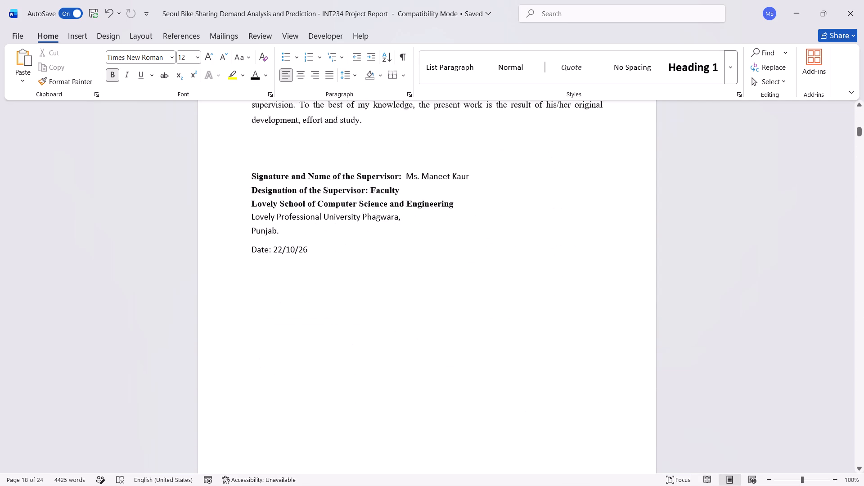
{"action": "scroll", "coordinate": [373, 323], "scroll_direction": "up", "scroll_amount": 3}
{"action": "scroll", "coordinate": [373, 323], "scroll_direction": "down", "scroll_amount": 5}
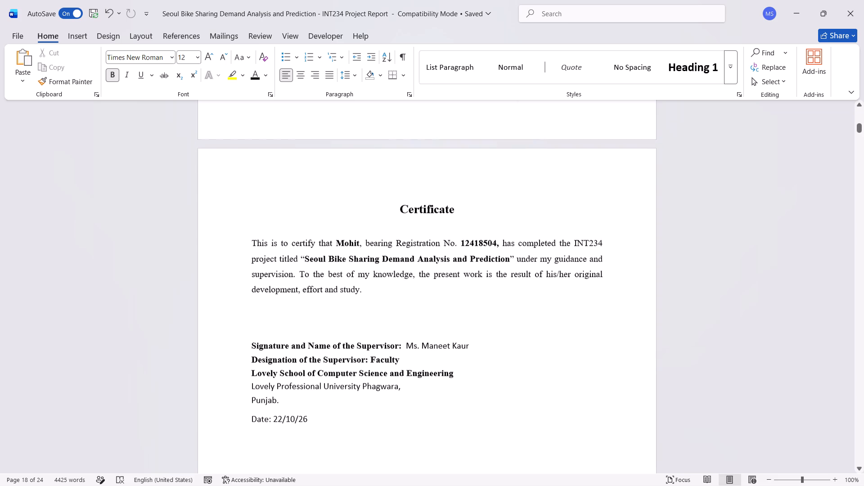
Test the Seoul Bike Sharing Demand Analysis link under A.1 GitHub Repository in Appendix A, and close the browser page it opens.
{"action": "scroll", "coordinate": [373, 323], "scroll_direction": "down", "scroll_amount": 13}
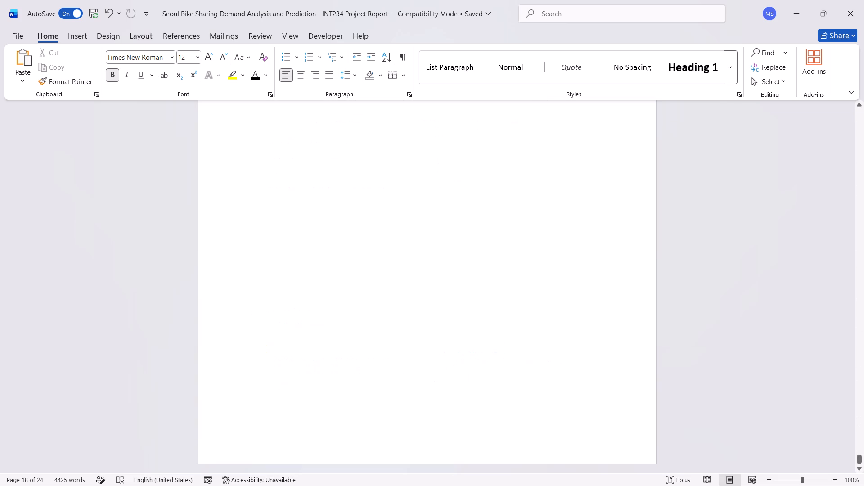
{"action": "scroll", "coordinate": [373, 323], "scroll_direction": "up", "scroll_amount": 8}
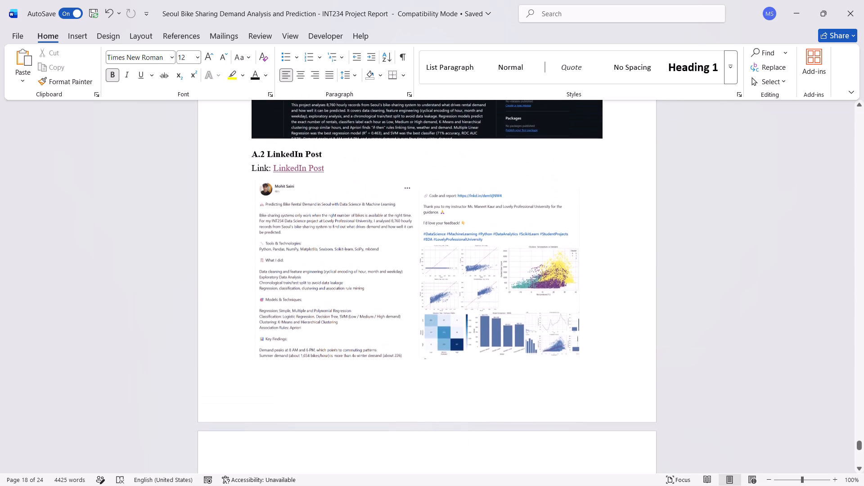
{"action": "scroll", "coordinate": [373, 323], "scroll_direction": "up", "scroll_amount": 5}
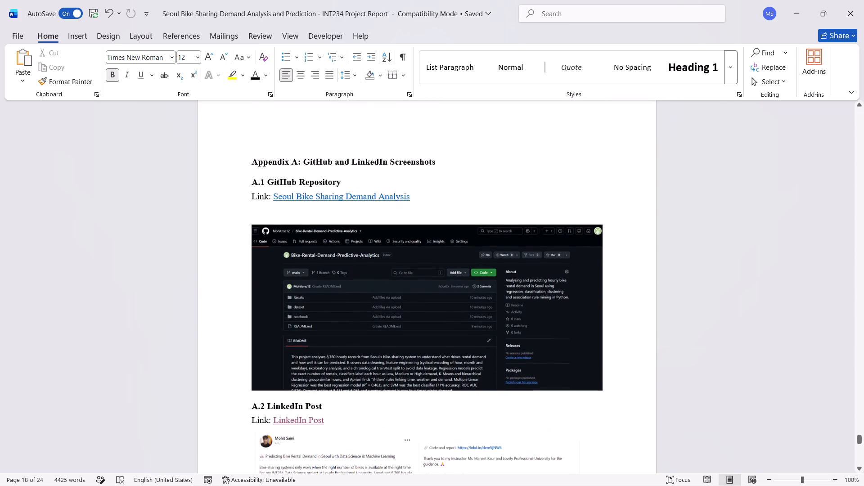
{"action": "left_click", "coordinate": [389, 198], "text": "ctrl"}
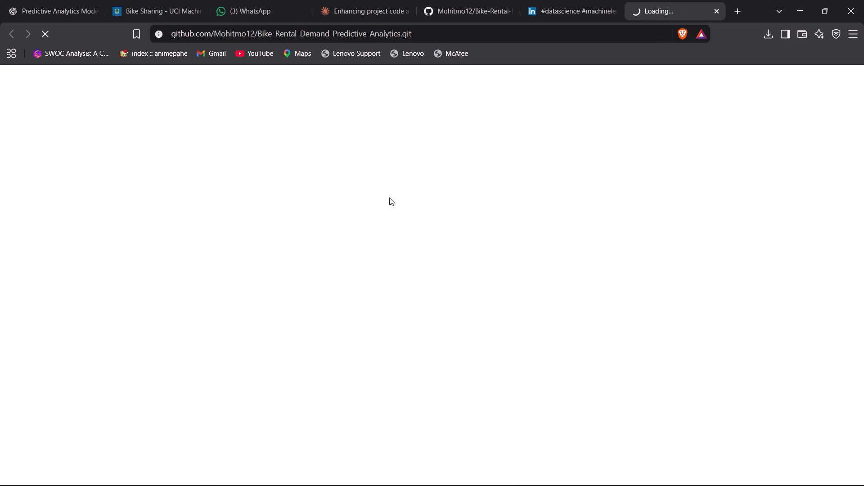
{"action": "left_click", "coordinate": [714, 7]}
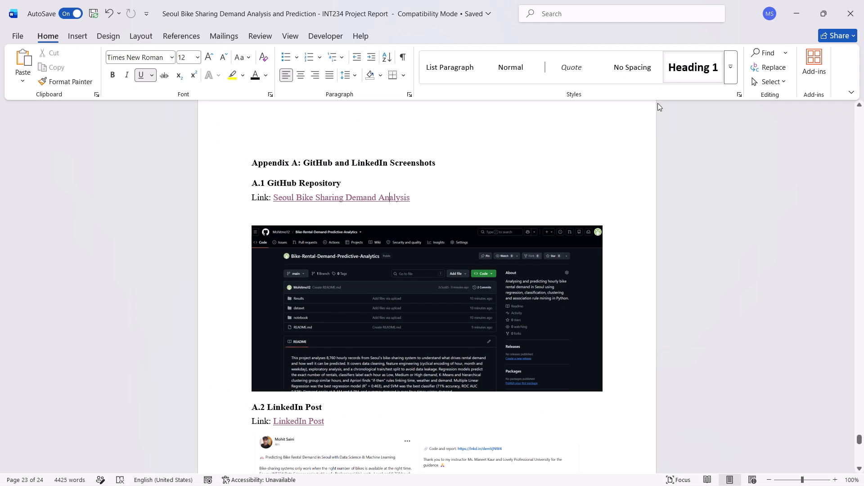
Test the LinkedIn Post link under A.2 and look through the opened post in the browser down to its charts.
{"action": "scroll", "coordinate": [609, 241], "scroll_direction": "down", "scroll_amount": 3}
{"action": "scroll", "coordinate": [538, 252], "scroll_direction": "up", "scroll_amount": 2}
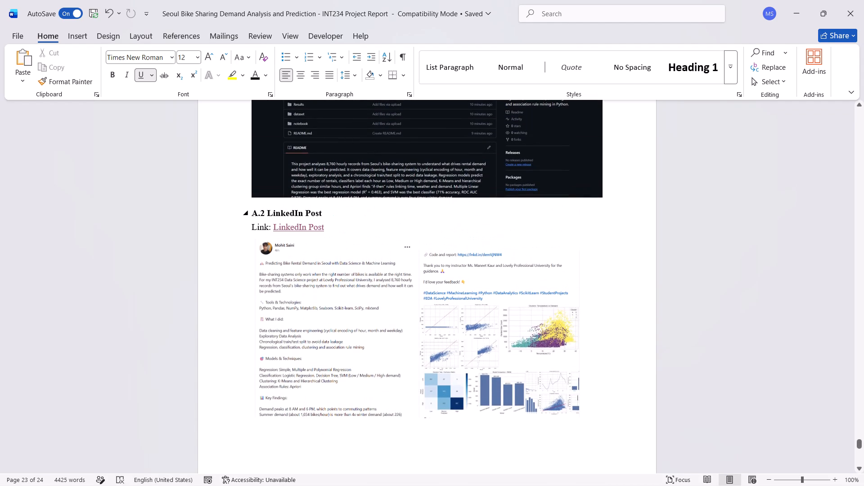
{"action": "left_click", "coordinate": [307, 228], "text": "ctrl"}
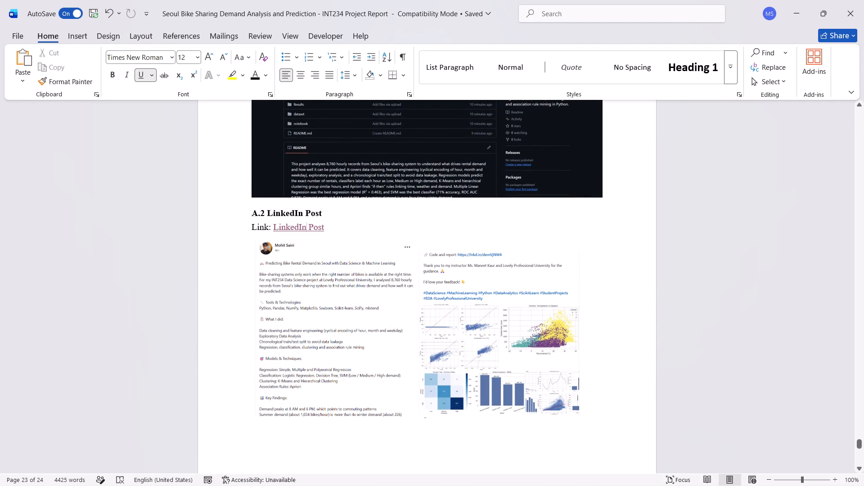
{"action": "left_click", "coordinate": [307, 228], "text": "ctrl"}
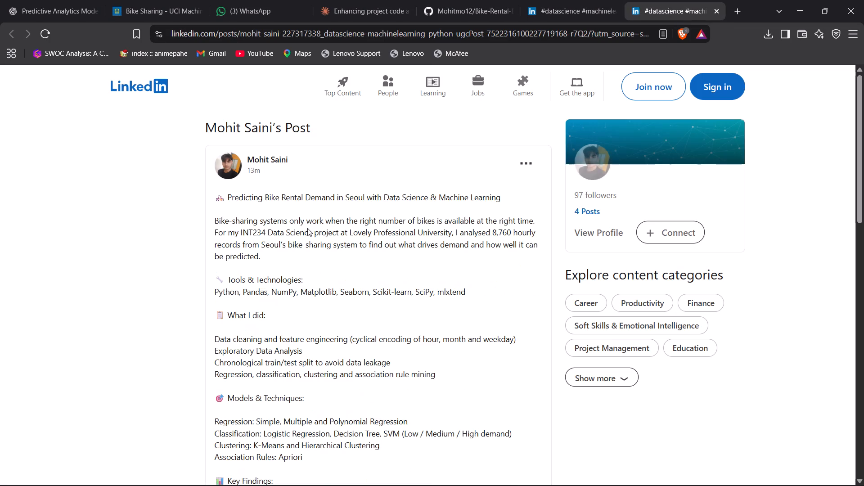
{"action": "scroll", "coordinate": [434, 310], "scroll_direction": "down", "scroll_amount": 5}
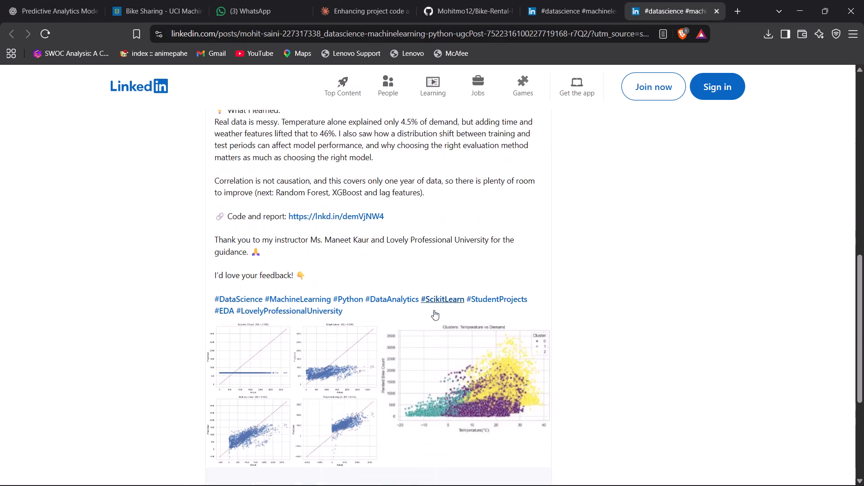
{"action": "scroll", "coordinate": [434, 310], "scroll_direction": "down", "scroll_amount": 3}
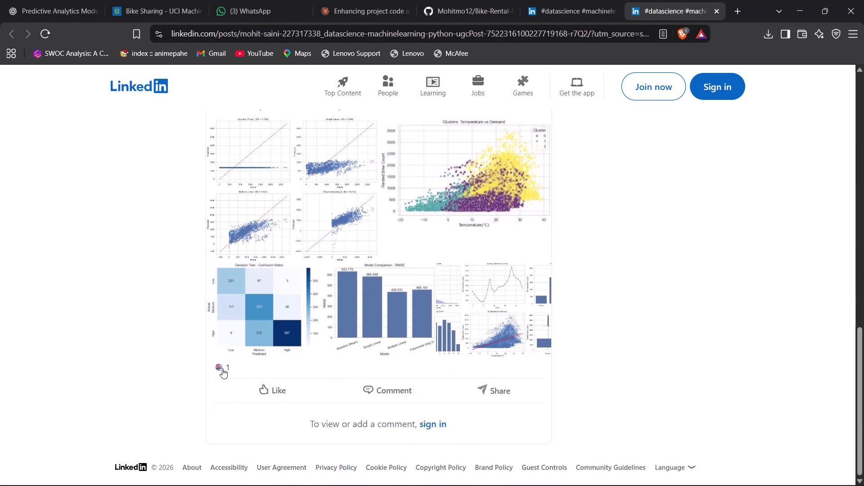
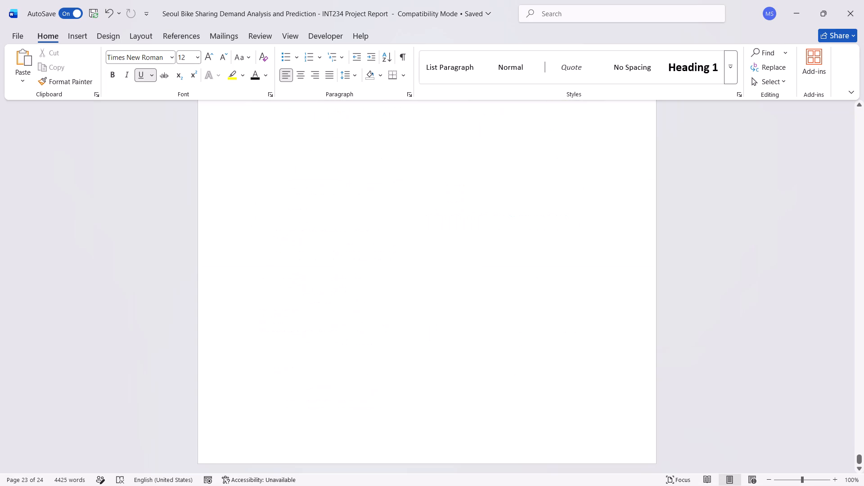
{"action": "scroll", "coordinate": [607, 275], "scroll_direction": "down", "scroll_amount": 6}
{"action": "scroll", "coordinate": [607, 275], "scroll_direction": "up", "scroll_amount": 13}
{"action": "scroll", "coordinate": [607, 275], "scroll_direction": "up", "scroll_amount": 14}
Start saving a copy of the report and try the OneDrive SEM5 folder as its destination.
{"action": "left_click", "coordinate": [24, 36]}
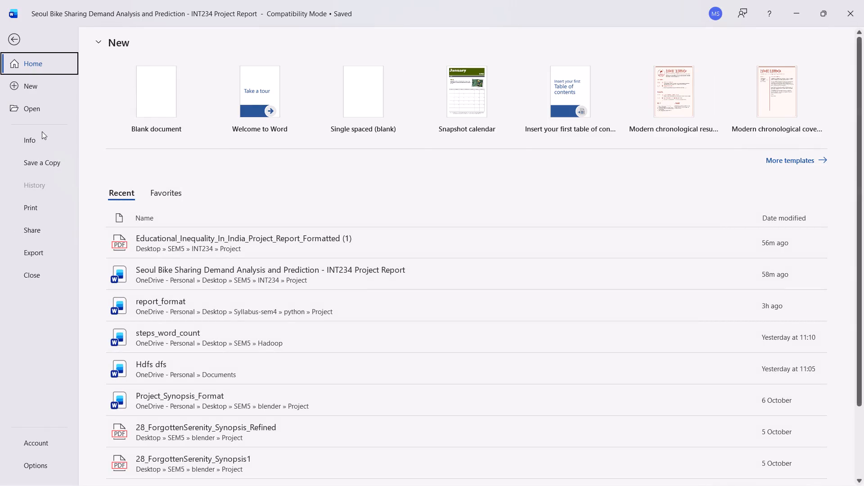
{"action": "left_click", "coordinate": [48, 163]}
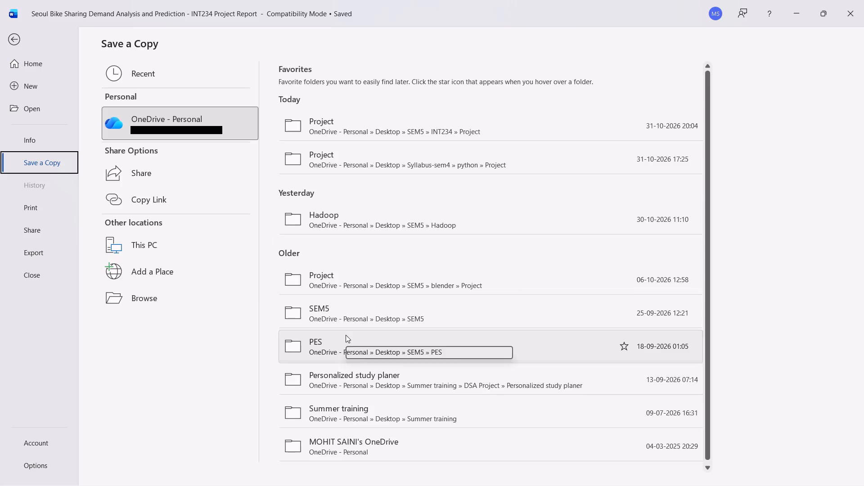
{"action": "double_click", "coordinate": [358, 312]}
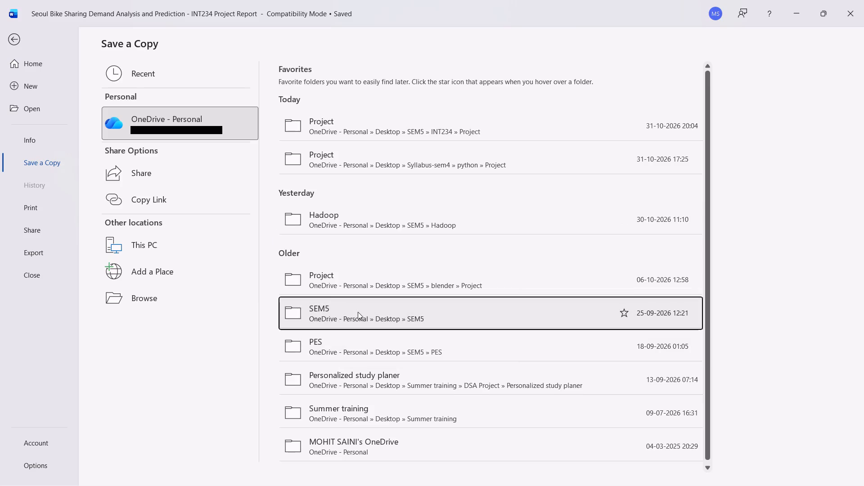
{"action": "left_click", "coordinate": [358, 312]}
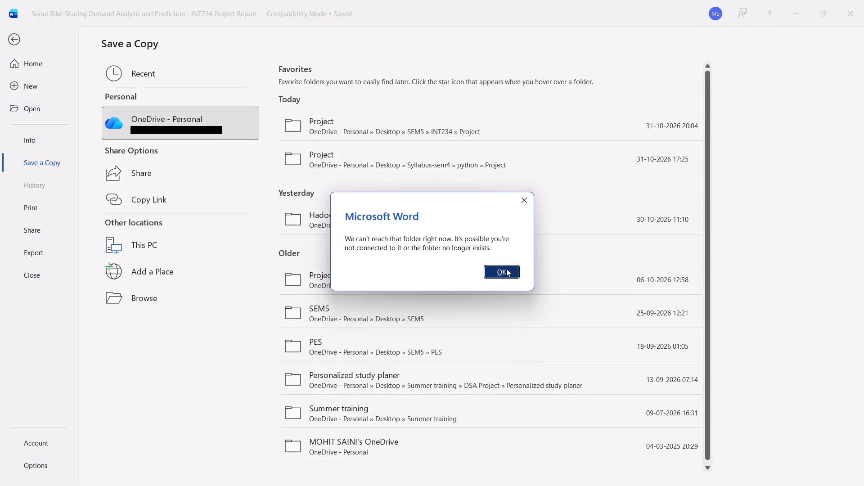
{"action": "left_click", "coordinate": [506, 269]}
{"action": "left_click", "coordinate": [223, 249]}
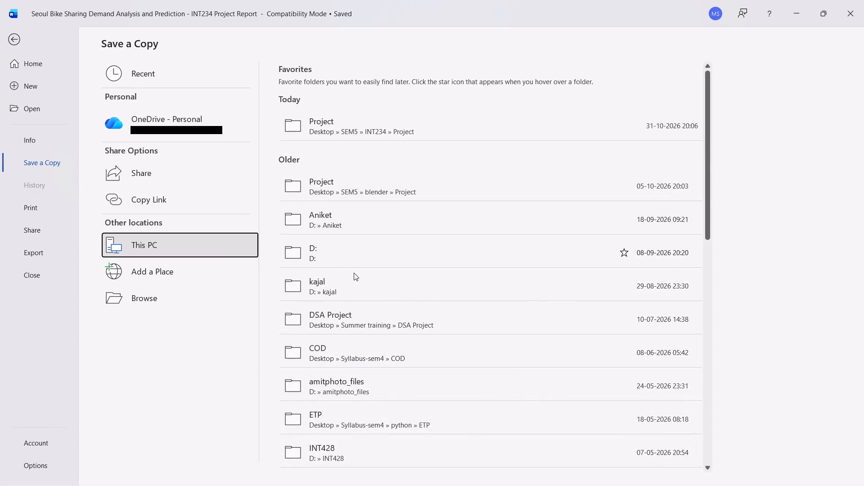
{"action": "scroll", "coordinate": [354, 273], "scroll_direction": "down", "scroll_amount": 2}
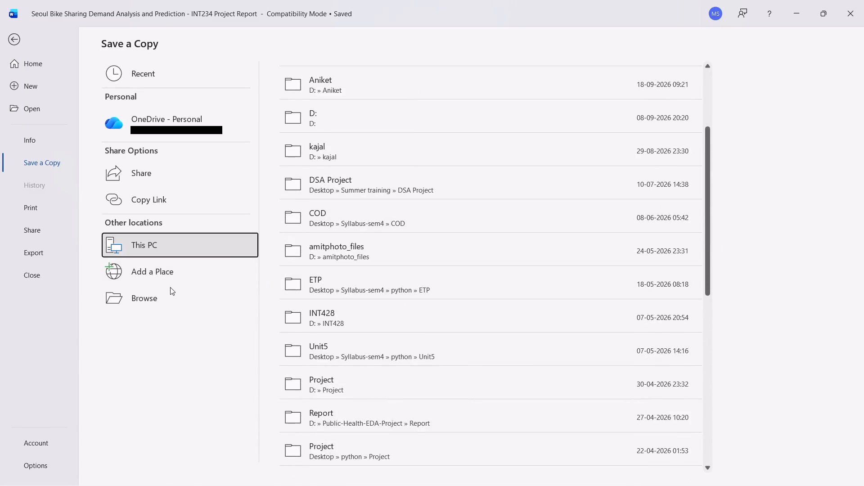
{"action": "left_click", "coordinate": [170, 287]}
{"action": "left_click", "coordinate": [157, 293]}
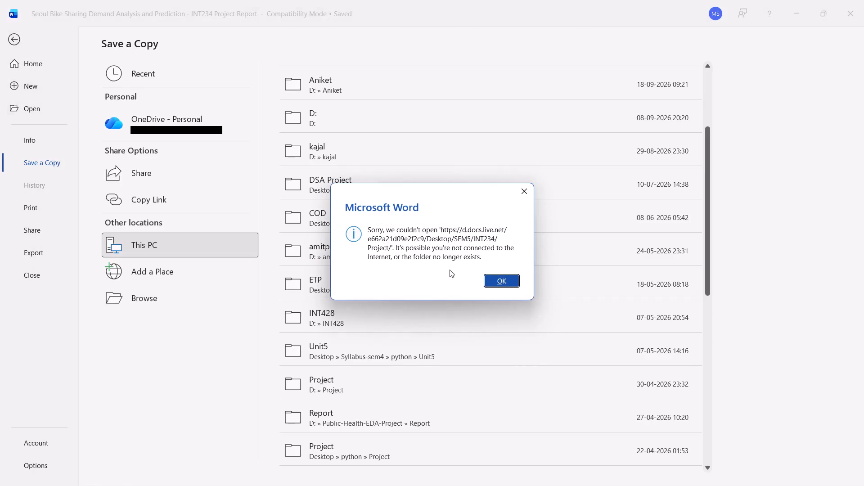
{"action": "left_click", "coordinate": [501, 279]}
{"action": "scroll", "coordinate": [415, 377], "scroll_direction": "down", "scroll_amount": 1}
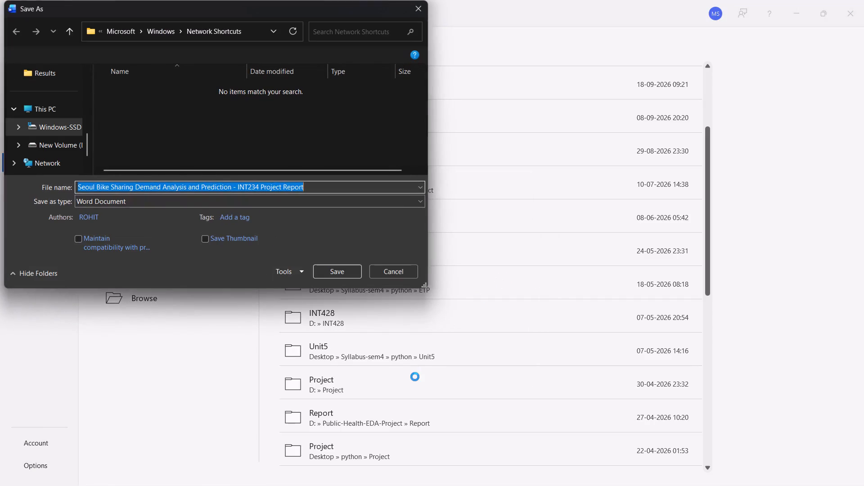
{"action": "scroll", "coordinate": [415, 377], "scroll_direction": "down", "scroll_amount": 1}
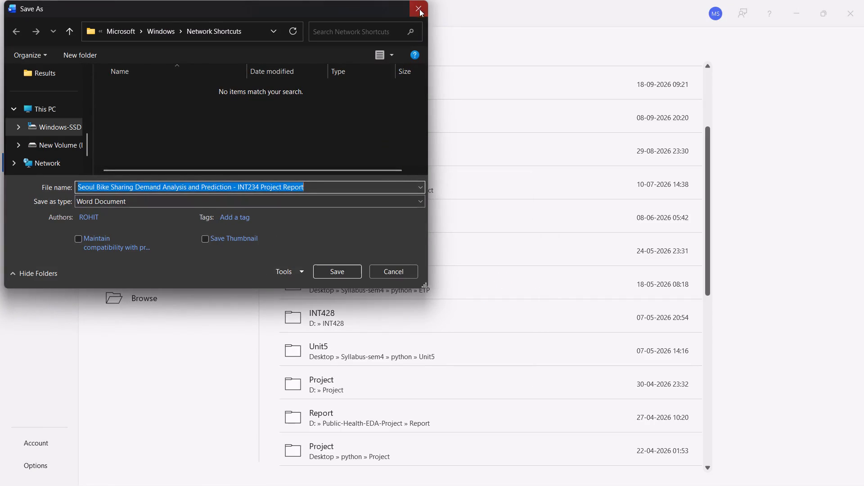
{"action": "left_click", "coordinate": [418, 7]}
Browse for the copy's destination and open Desktop > SEM5 > INT234 > Project > seoul+bike+sharing+demand.
{"action": "left_click", "coordinate": [159, 299]}
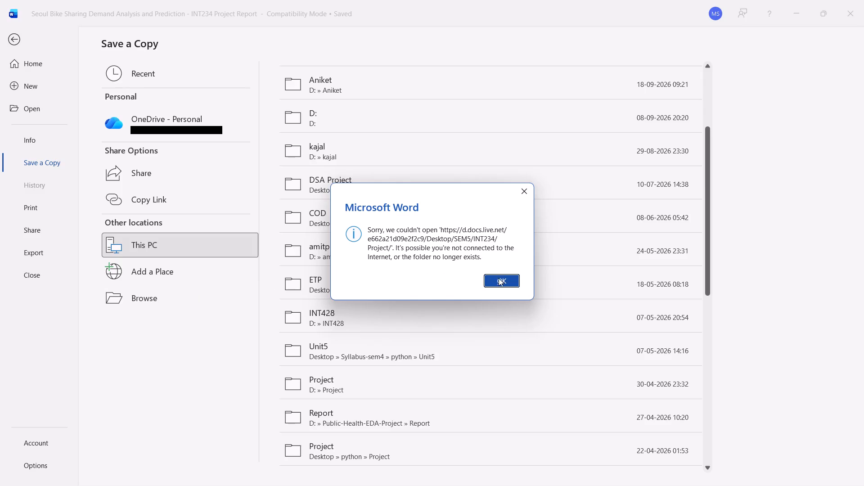
{"action": "left_click", "coordinate": [500, 280]}
{"action": "scroll", "coordinate": [500, 280], "scroll_direction": "up", "scroll_amount": 6}
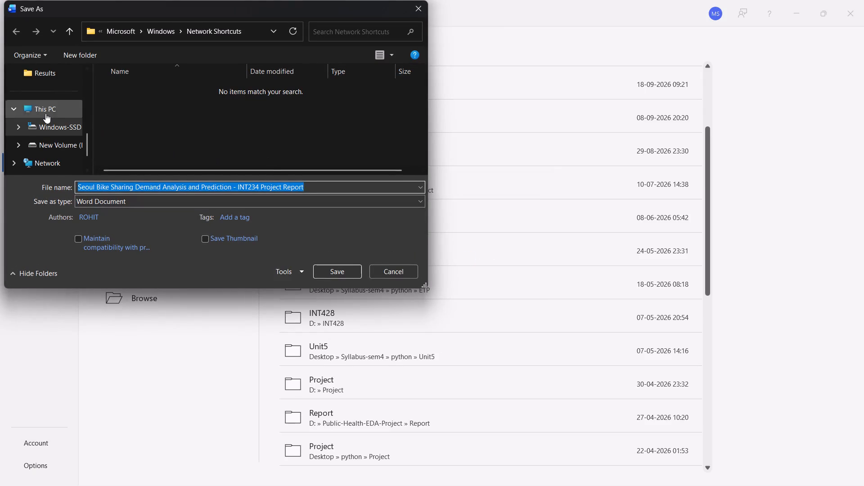
{"action": "scroll", "coordinate": [45, 113], "scroll_direction": "up", "scroll_amount": 7}
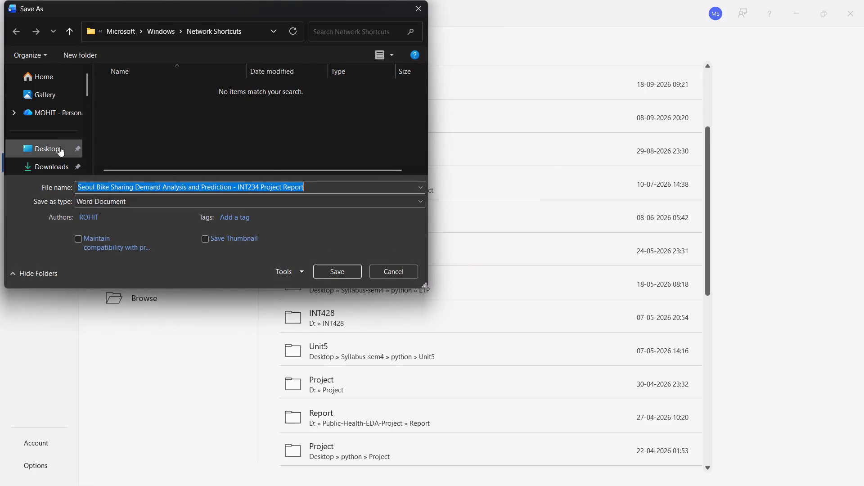
{"action": "left_click", "coordinate": [59, 146]}
{"action": "double_click", "coordinate": [136, 113]}
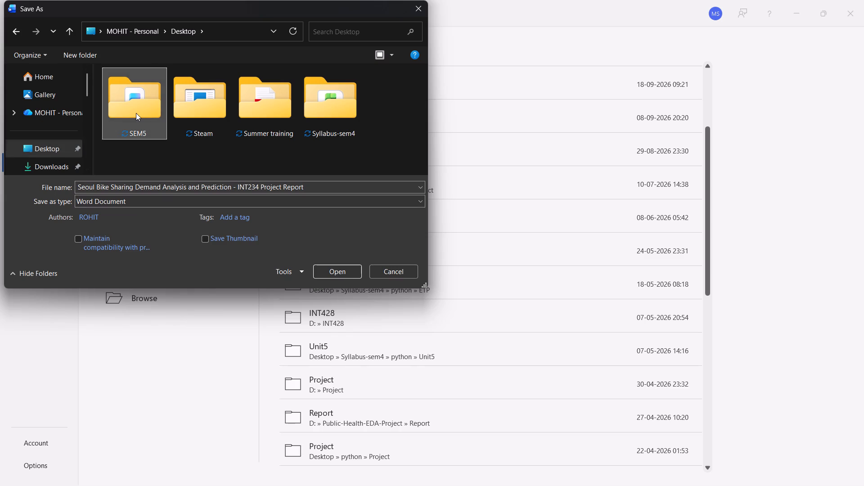
{"action": "scroll", "coordinate": [136, 113], "scroll_direction": "down", "scroll_amount": 1}
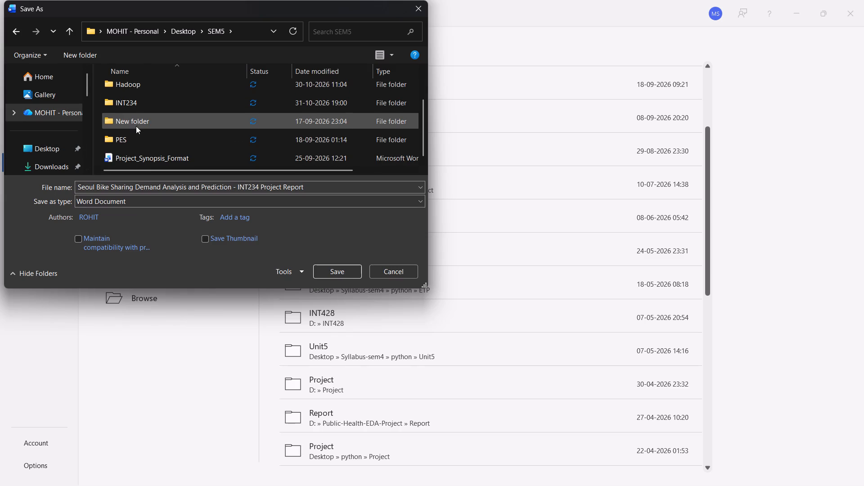
{"action": "double_click", "coordinate": [141, 99]}
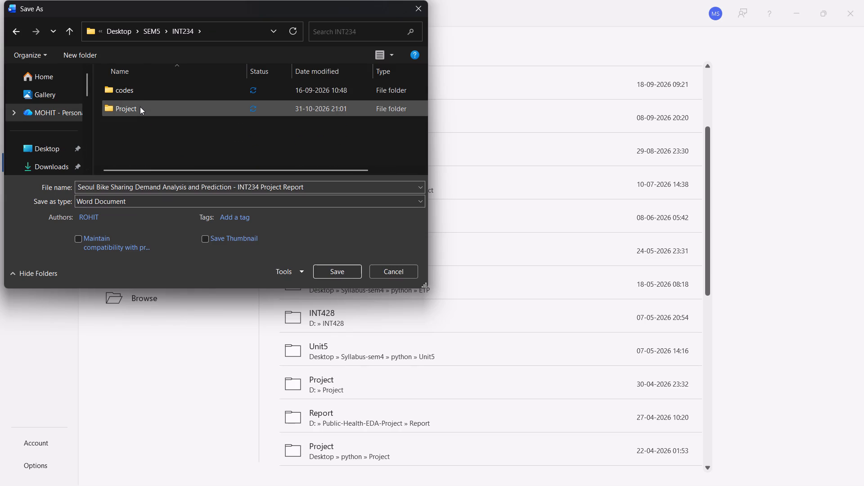
{"action": "double_click", "coordinate": [140, 107]}
{"action": "right_click", "coordinate": [146, 117]}
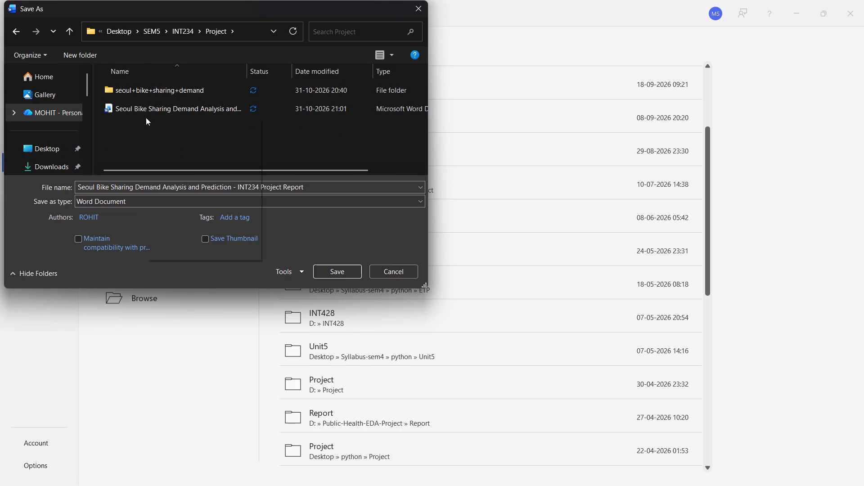
{"action": "double_click", "coordinate": [148, 86]}
Create a new folder named Report inside seoul+bike+sharing+demand.
{"action": "right_click", "coordinate": [139, 139]}
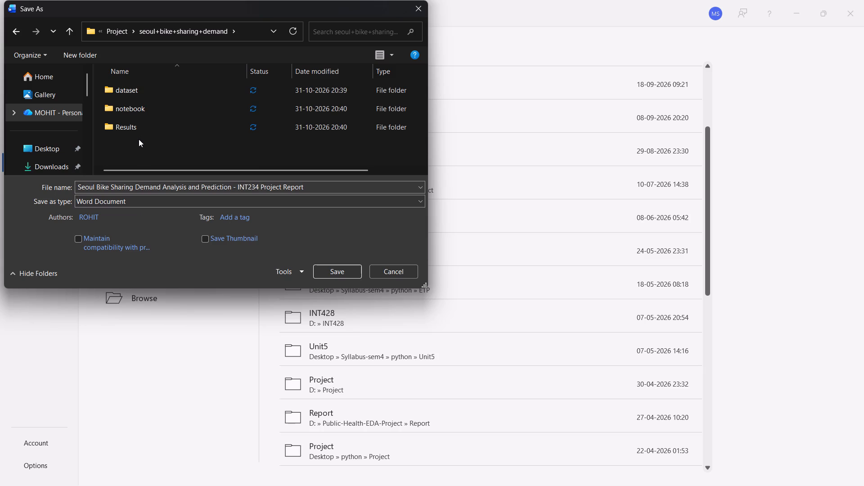
{"action": "left_click", "coordinate": [190, 263]}
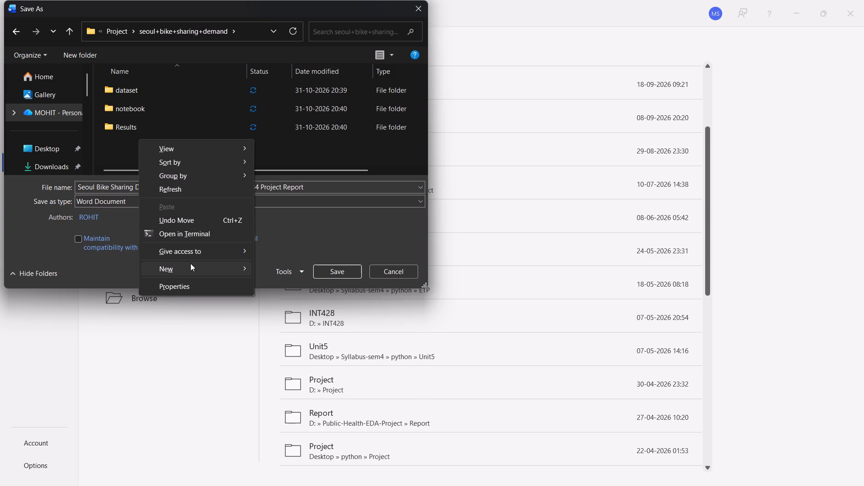
{"action": "left_click", "coordinate": [322, 269]}
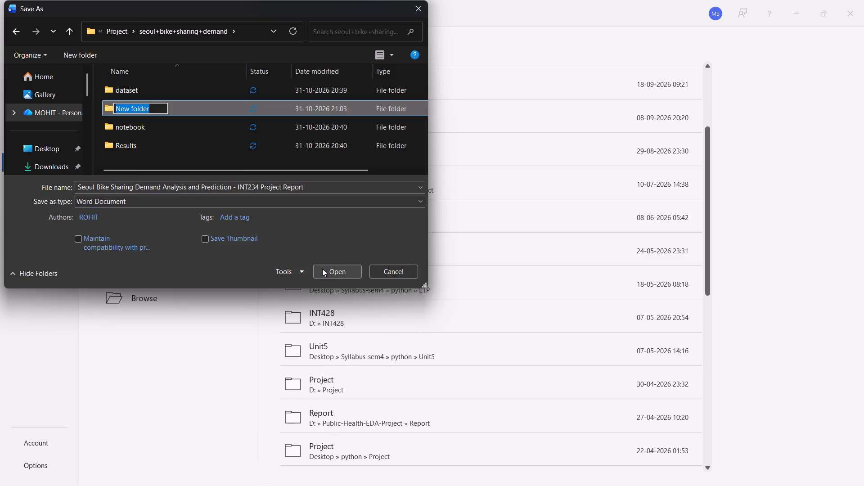
{"action": "type", "text": "Report"}
{"action": "key", "text": "Return"}
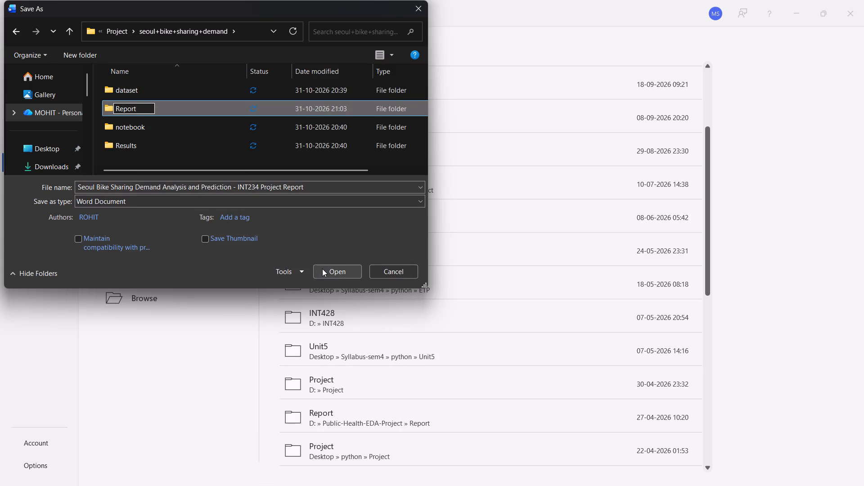
Save the report as a PDF in the Report folder, keeping its file name and opening it after publishing.
{"action": "double_click", "coordinate": [151, 129]}
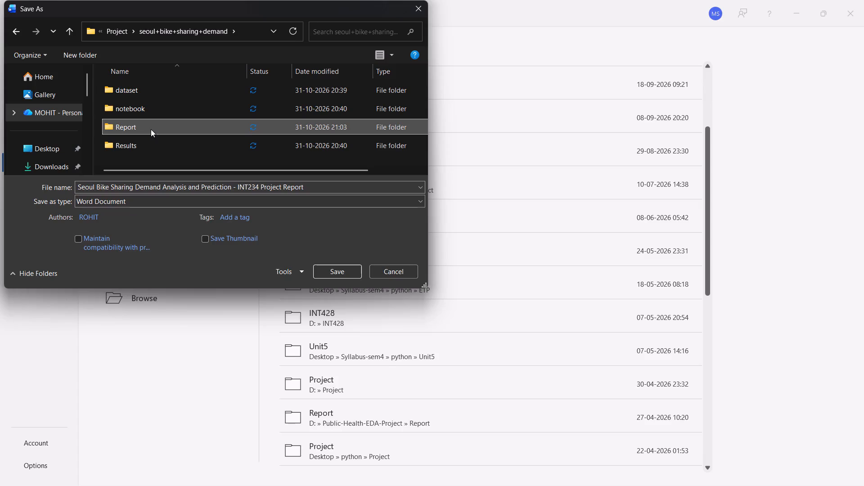
{"action": "left_click", "coordinate": [162, 198]}
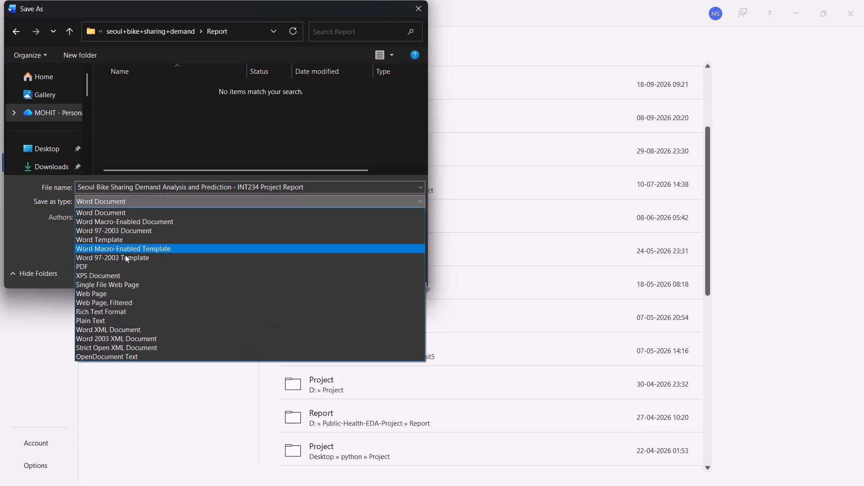
{"action": "left_click", "coordinate": [117, 265]}
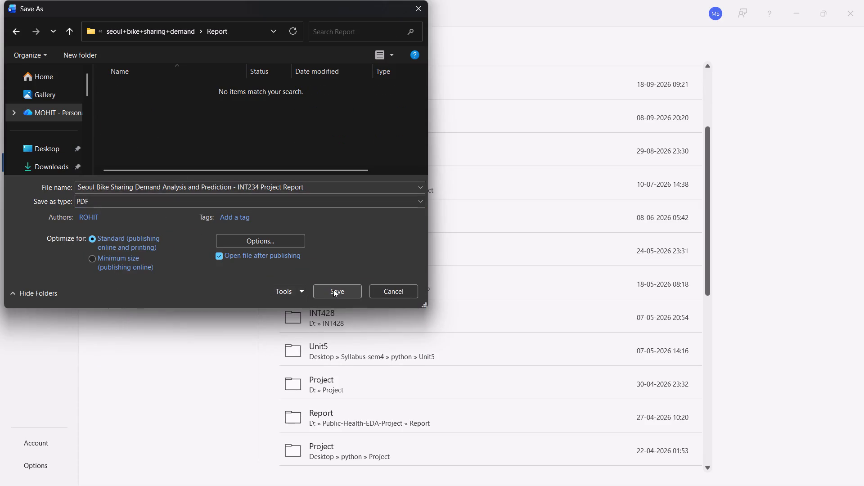
{"action": "left_click", "coordinate": [333, 289]}
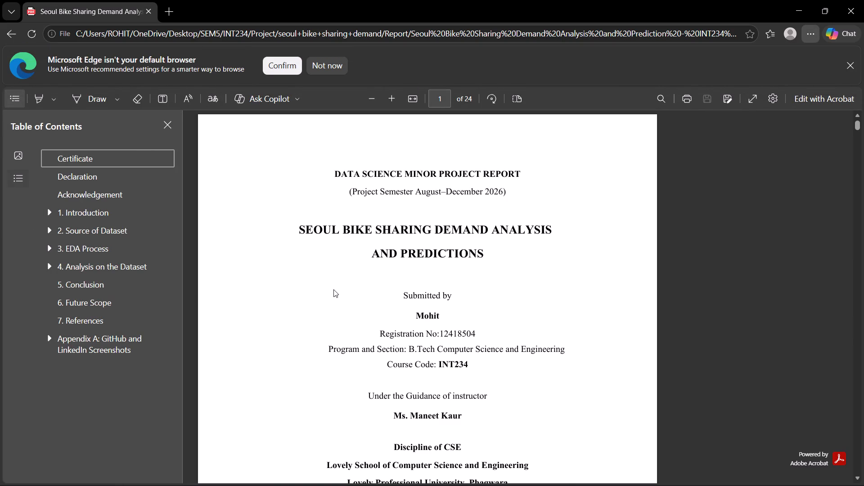
Hide the PDF's outline and look over the title page, Certificate, Declaration, Acknowledgement and table of contents.
{"action": "left_click", "coordinate": [164, 120]}
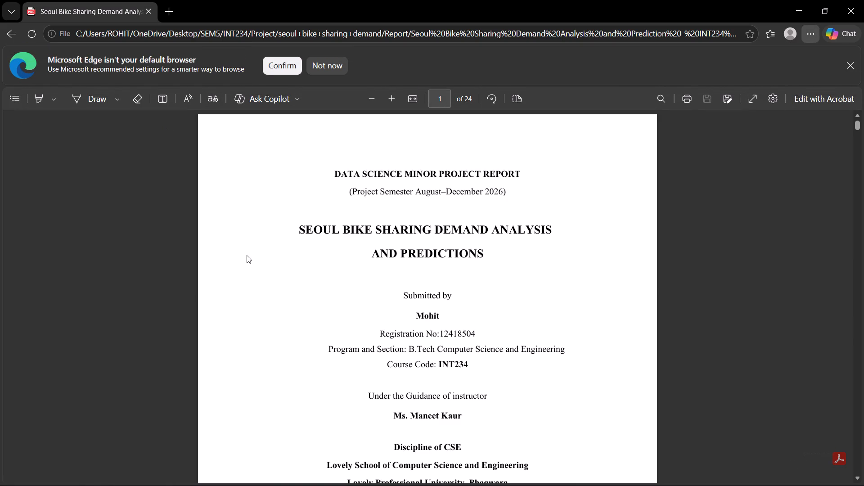
{"action": "scroll", "coordinate": [247, 255], "scroll_direction": "down", "scroll_amount": 5}
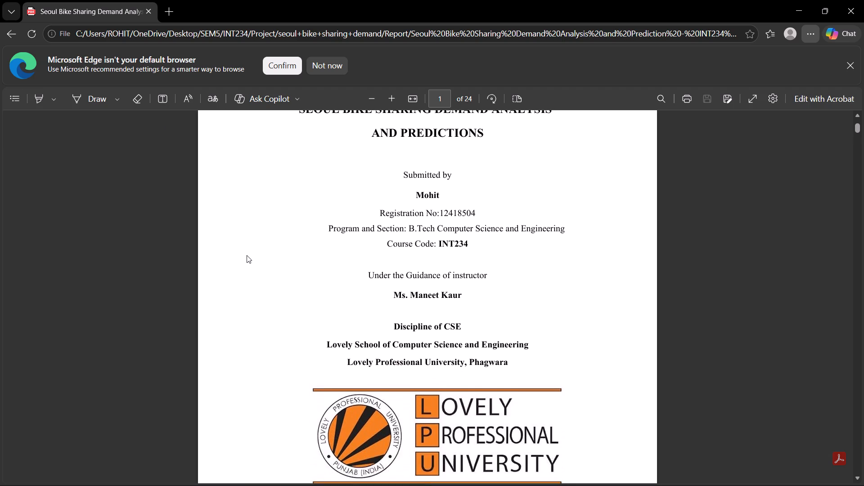
{"action": "scroll", "coordinate": [247, 255], "scroll_direction": "down", "scroll_amount": 4}
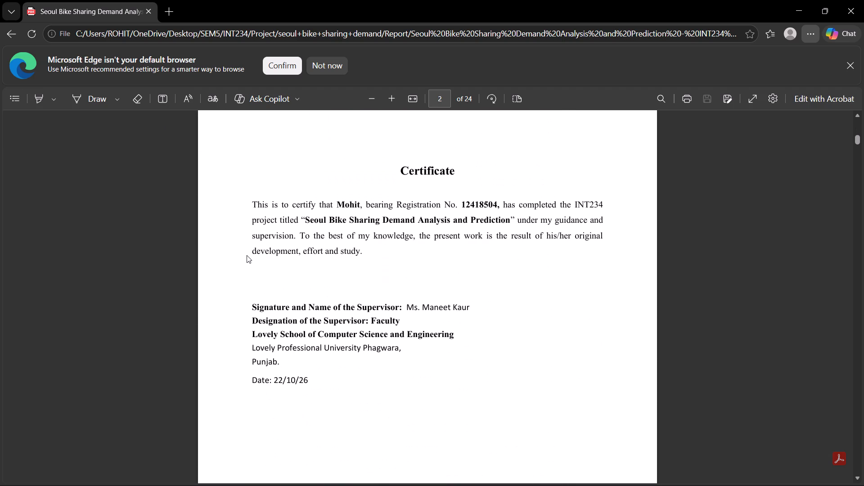
{"action": "scroll", "coordinate": [247, 255], "scroll_direction": "down", "scroll_amount": 5}
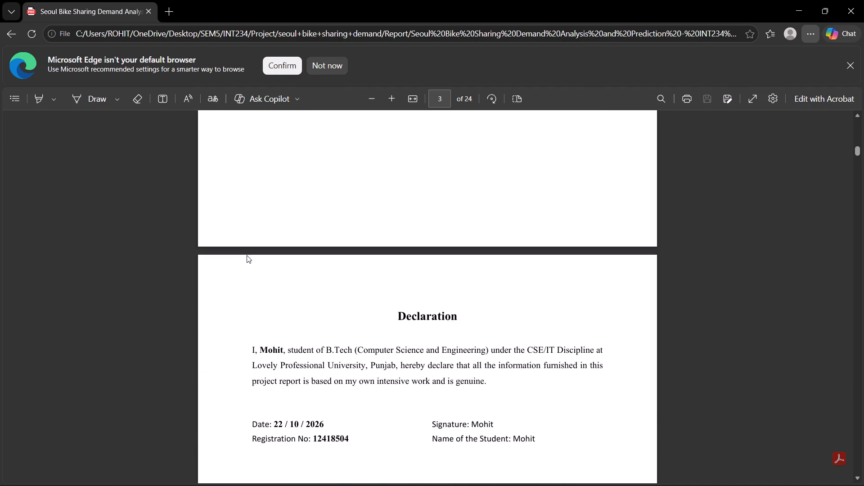
{"action": "scroll", "coordinate": [247, 255], "scroll_direction": "down", "scroll_amount": 9}
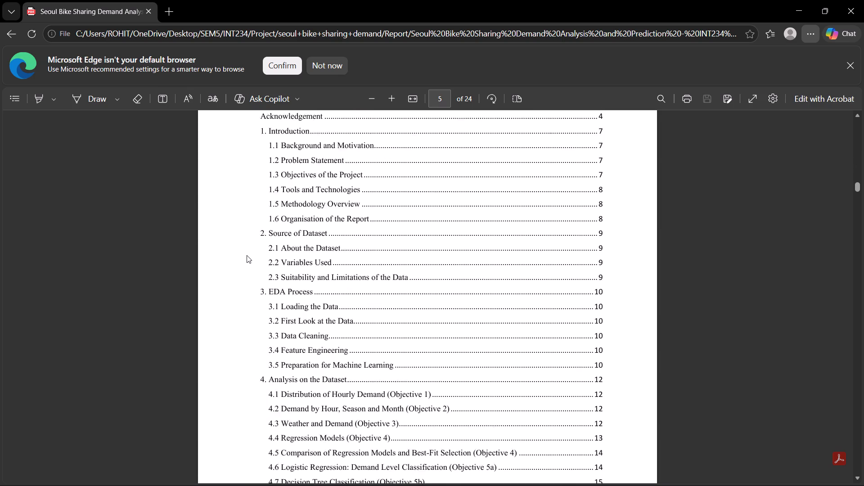
{"action": "scroll", "coordinate": [247, 255], "scroll_direction": "down", "scroll_amount": 4}
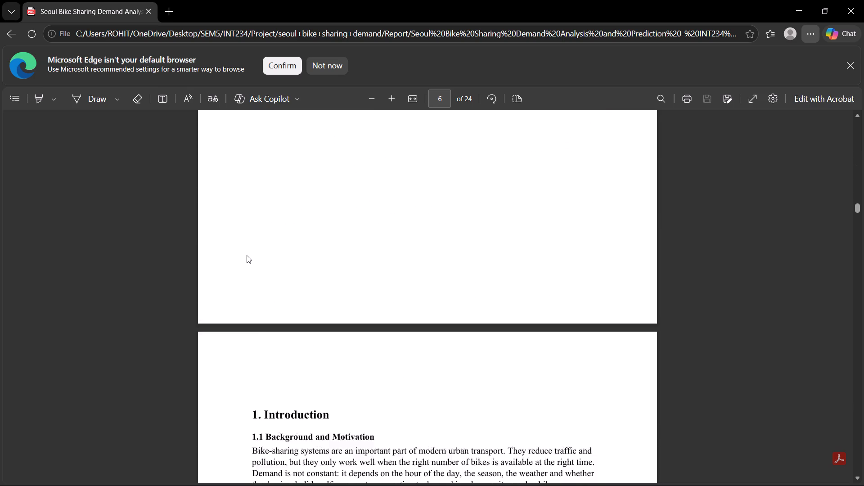
Look over the PDF's Introduction, Source of Dataset and EDA Process sections.
{"action": "scroll", "coordinate": [247, 255], "scroll_direction": "down", "scroll_amount": 5}
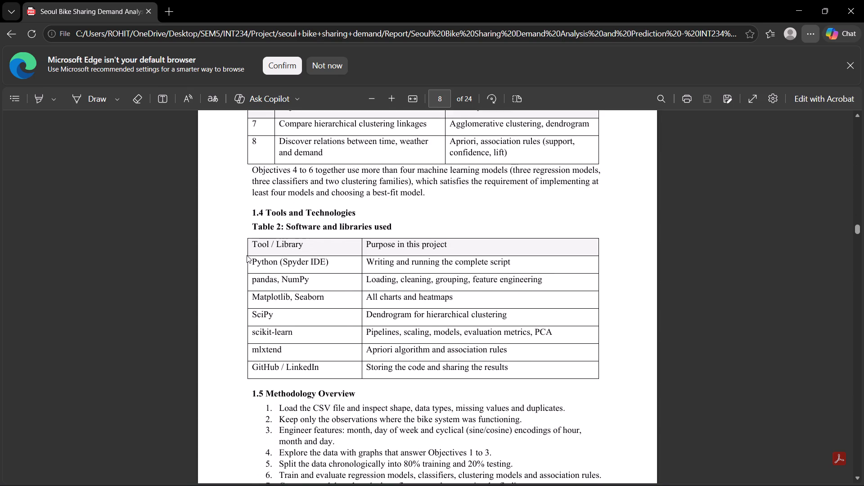
{"action": "scroll", "coordinate": [247, 255], "scroll_direction": "down", "scroll_amount": 6}
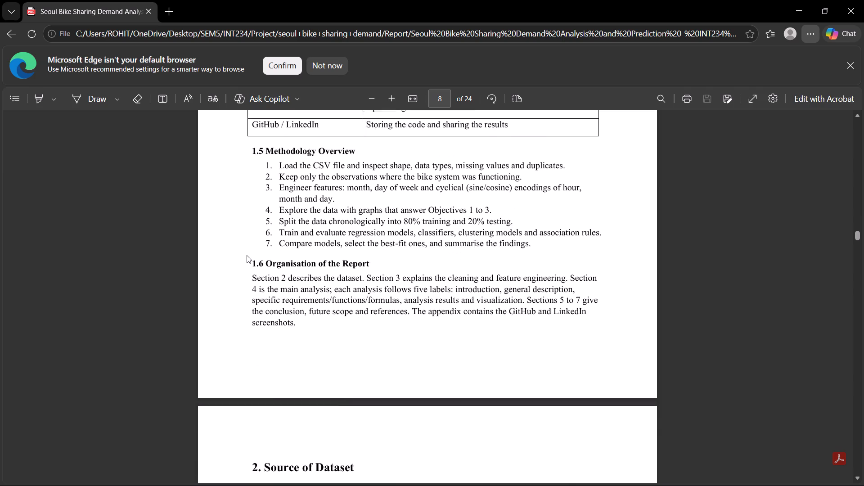
{"action": "scroll", "coordinate": [247, 255], "scroll_direction": "down", "scroll_amount": 3}
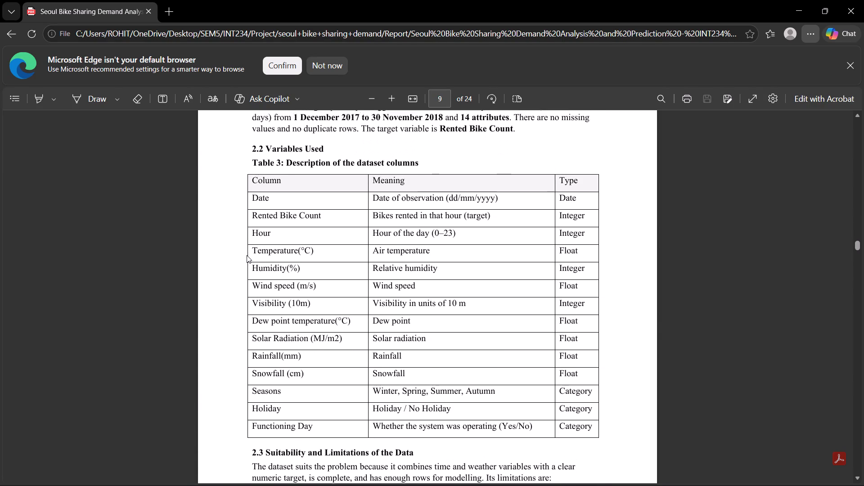
{"action": "scroll", "coordinate": [247, 255], "scroll_direction": "down", "scroll_amount": 6}
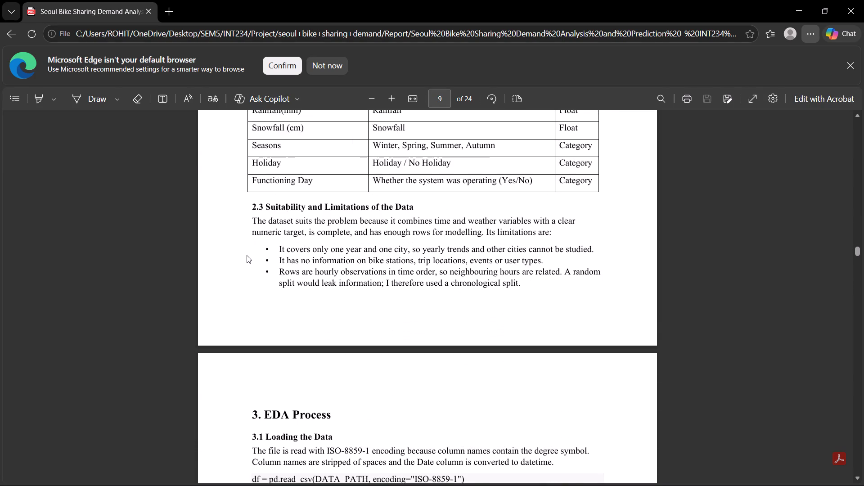
{"action": "scroll", "coordinate": [247, 255], "scroll_direction": "down", "scroll_amount": 6}
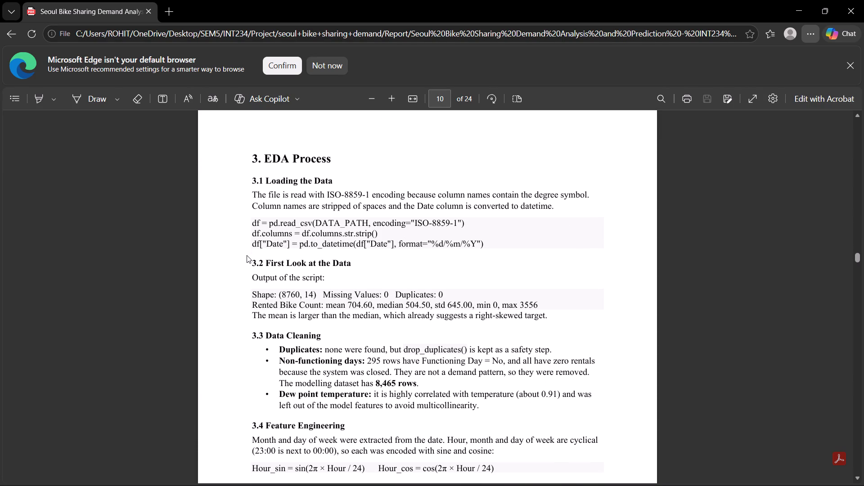
{"action": "scroll", "coordinate": [247, 255], "scroll_direction": "down", "scroll_amount": 1}
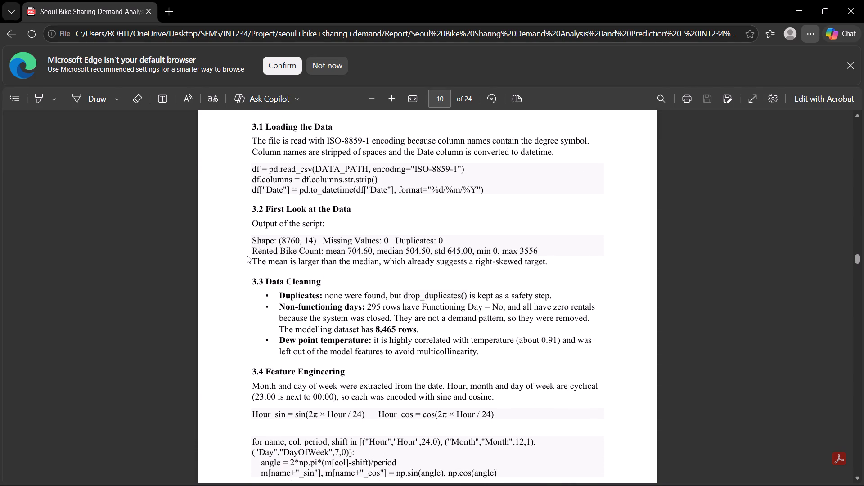
{"action": "scroll", "coordinate": [247, 255], "scroll_direction": "down", "scroll_amount": 7}
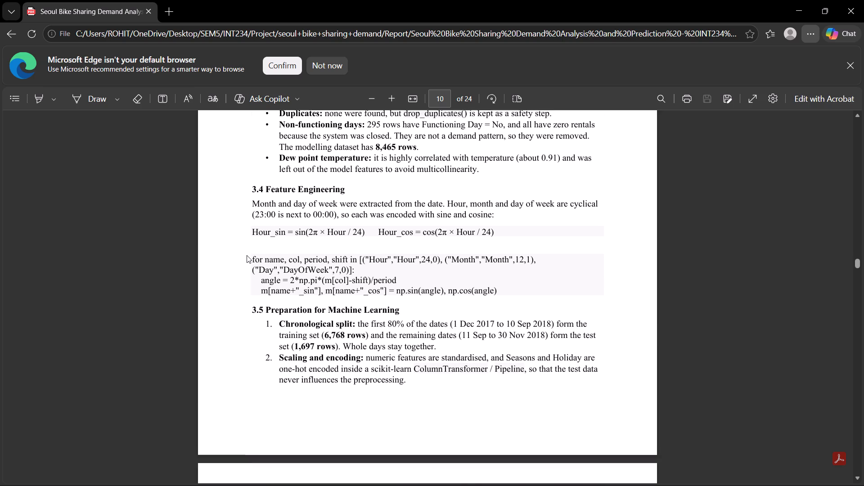
{"action": "scroll", "coordinate": [247, 255], "scroll_direction": "down", "scroll_amount": 6}
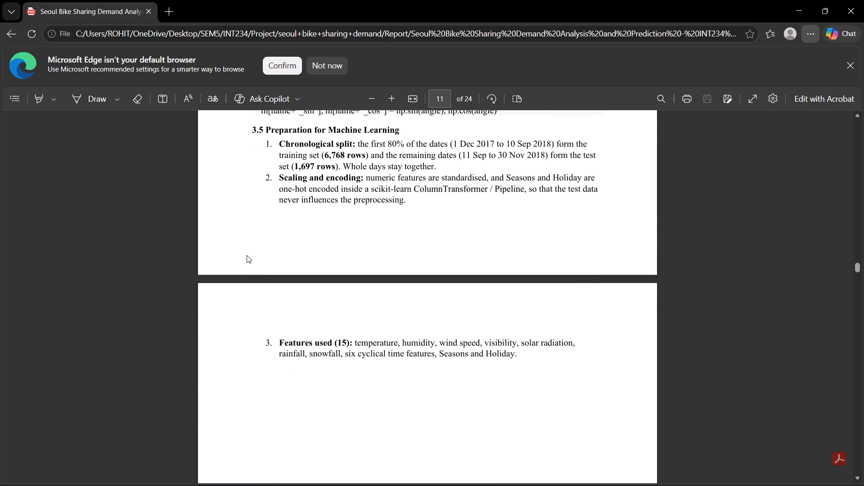
Check the PDF's Analysis on the Dataset section from 4.1 to 4.10 K-Means Clustering, and close the PDF.
{"action": "scroll", "coordinate": [247, 255], "scroll_direction": "down", "scroll_amount": 7}
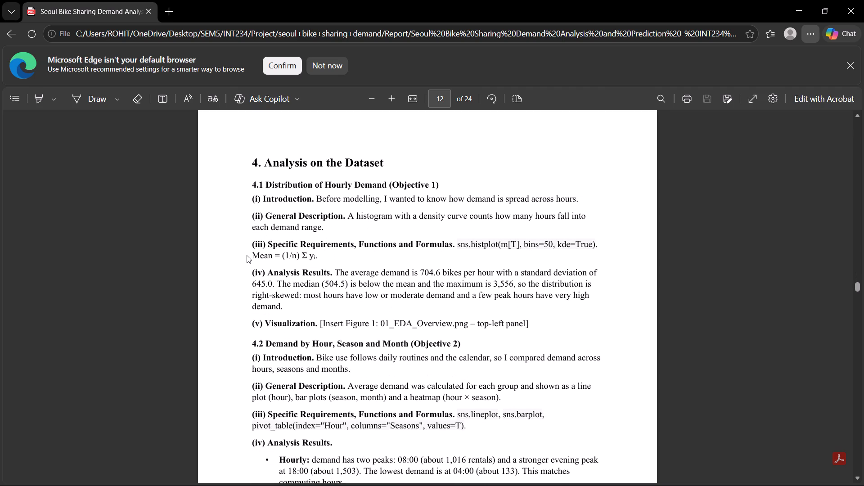
{"action": "scroll", "coordinate": [247, 255], "scroll_direction": "down", "scroll_amount": 2}
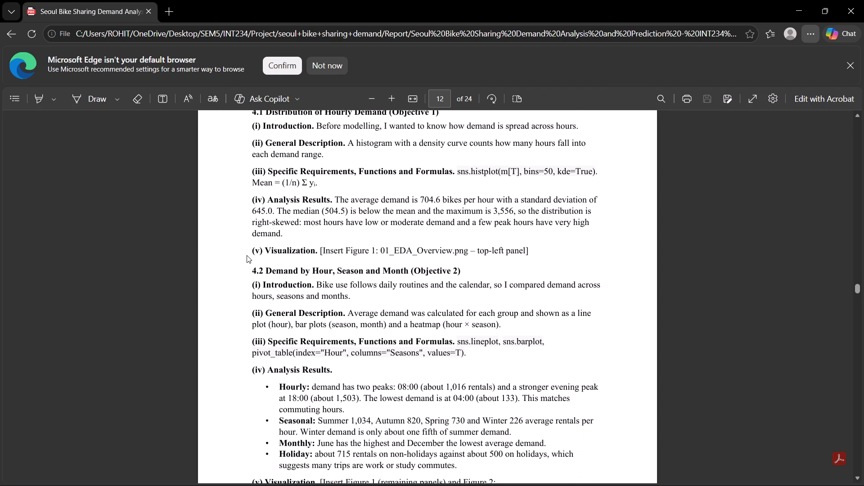
{"action": "scroll", "coordinate": [247, 255], "scroll_direction": "down", "scroll_amount": 2}
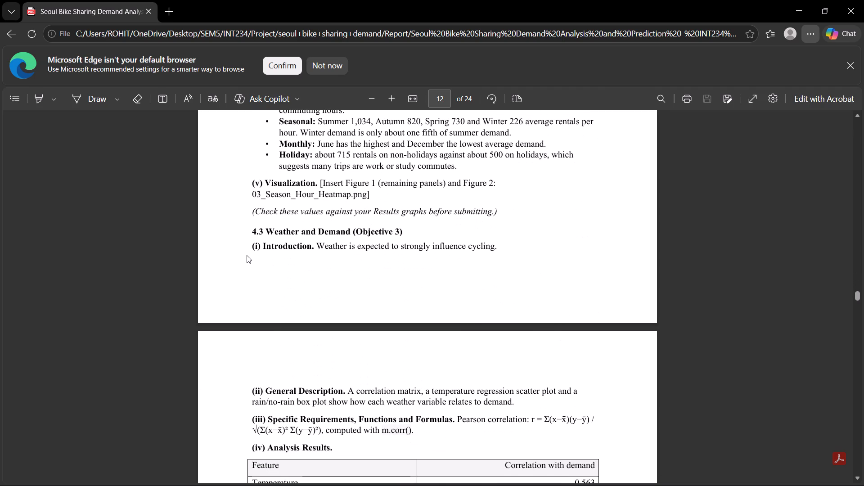
{"action": "scroll", "coordinate": [247, 255], "scroll_direction": "down", "scroll_amount": 3}
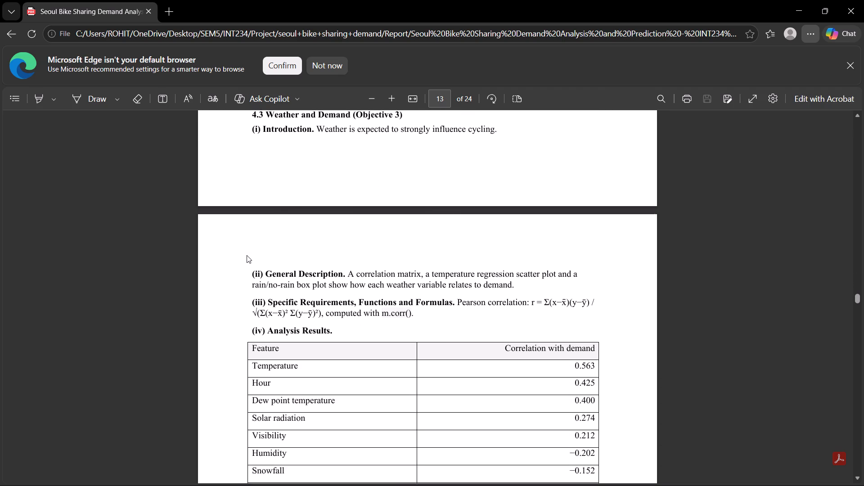
{"action": "scroll", "coordinate": [247, 255], "scroll_direction": "down", "scroll_amount": 8}
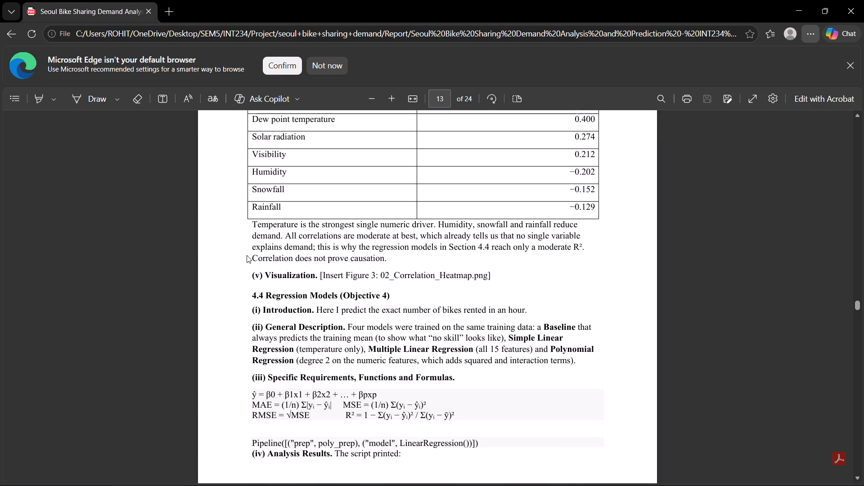
{"action": "scroll", "coordinate": [247, 255], "scroll_direction": "down", "scroll_amount": 7}
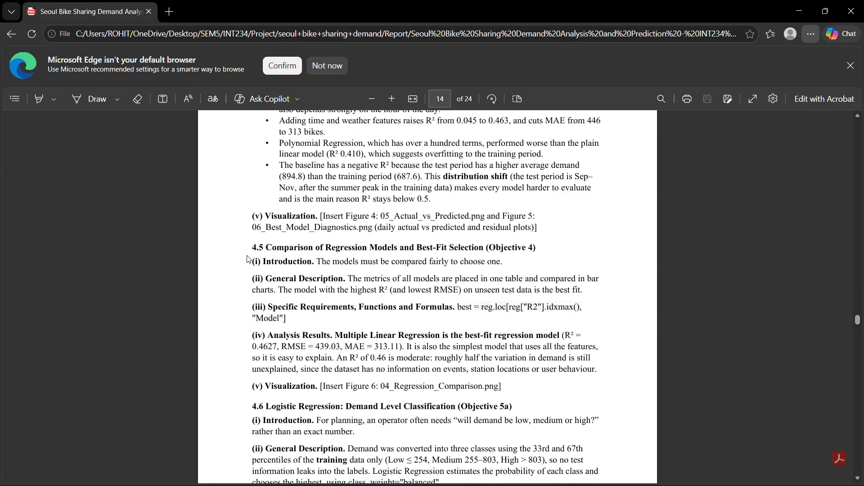
{"action": "scroll", "coordinate": [247, 255], "scroll_direction": "down", "scroll_amount": 4}
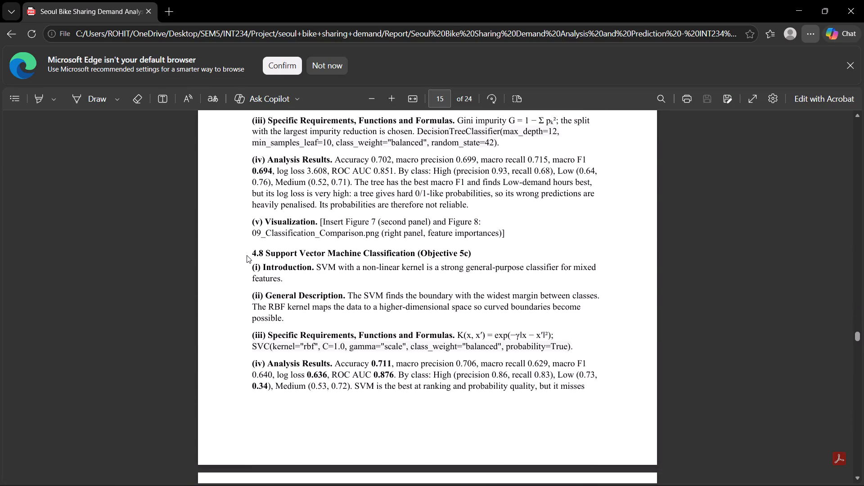
{"action": "scroll", "coordinate": [247, 255], "scroll_direction": "down", "scroll_amount": 4}
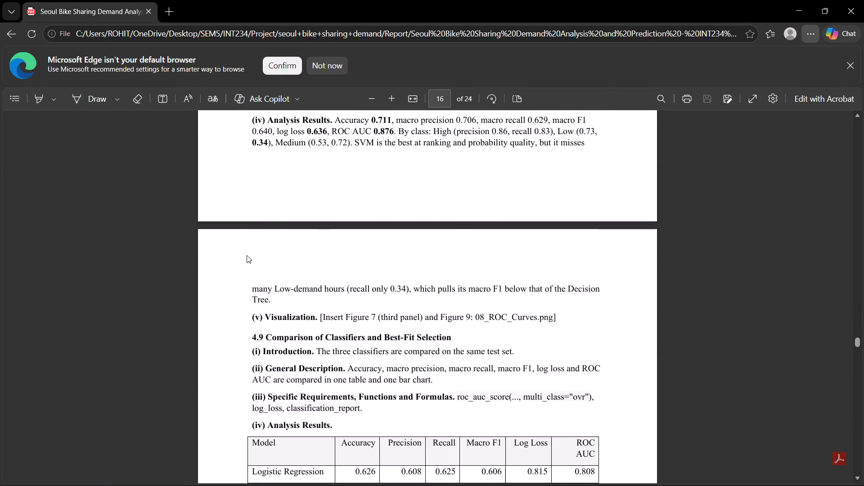
{"action": "scroll", "coordinate": [247, 255], "scroll_direction": "down", "scroll_amount": 1}
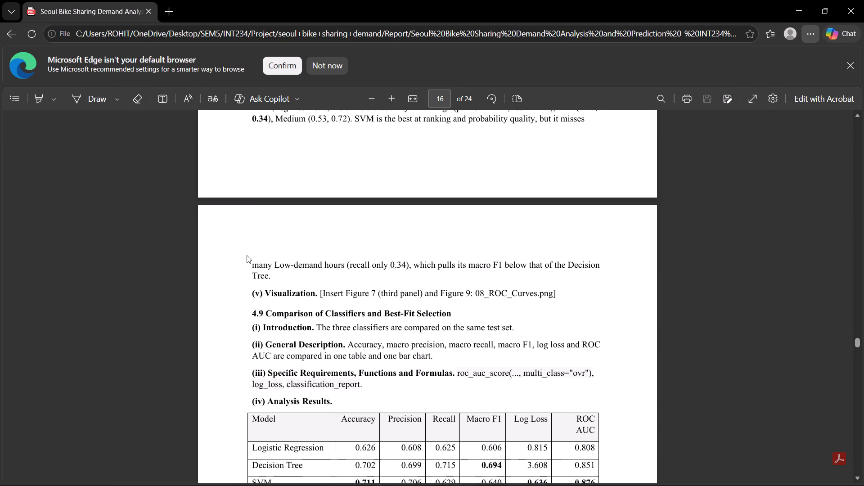
{"action": "scroll", "coordinate": [247, 255], "scroll_direction": "down", "scroll_amount": 3}
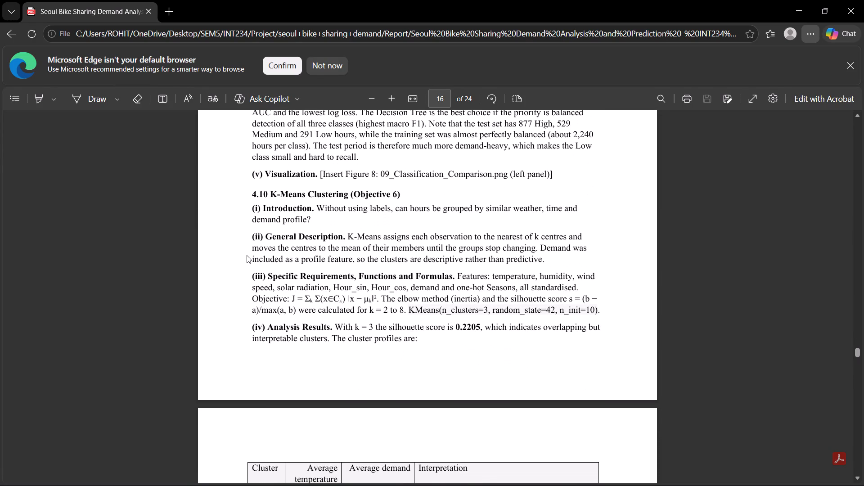
{"action": "left_click", "coordinate": [863, 0]}
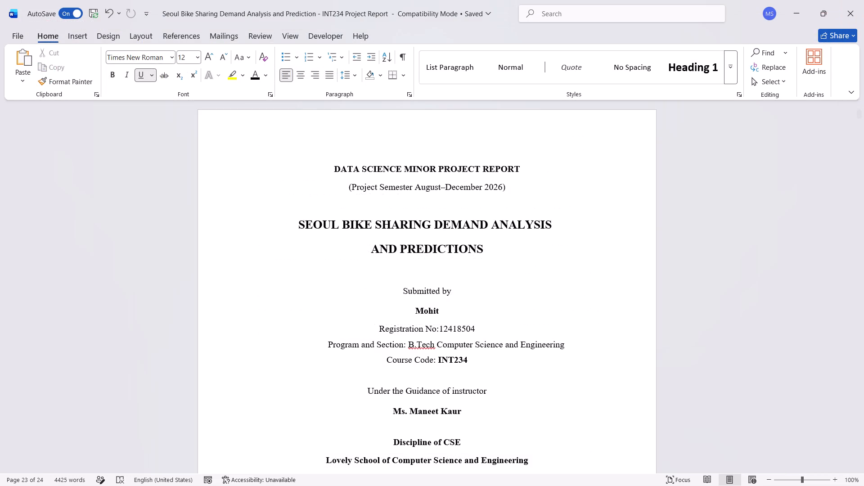
Search the Word report for "insert" to locate the figure placeholders.
{"action": "scroll", "coordinate": [479, 264], "scroll_direction": "down", "scroll_amount": 3}
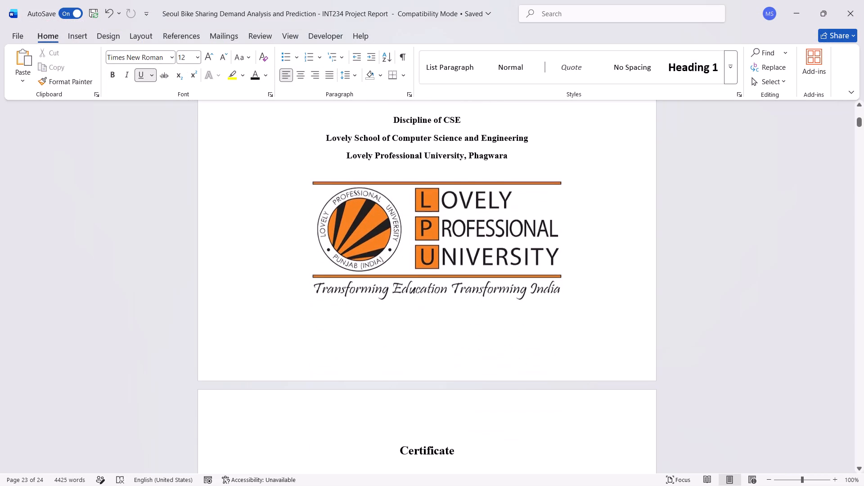
{"action": "key", "text": "ctrl+f"}
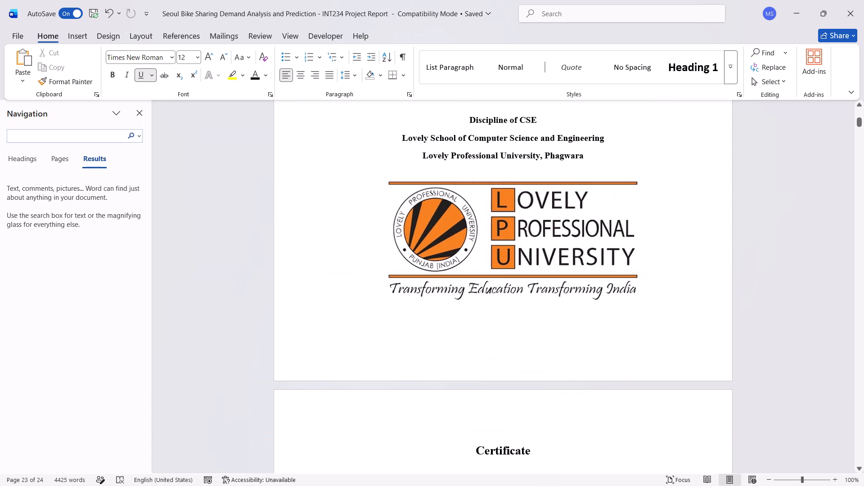
{"action": "type", "text": "inser"}
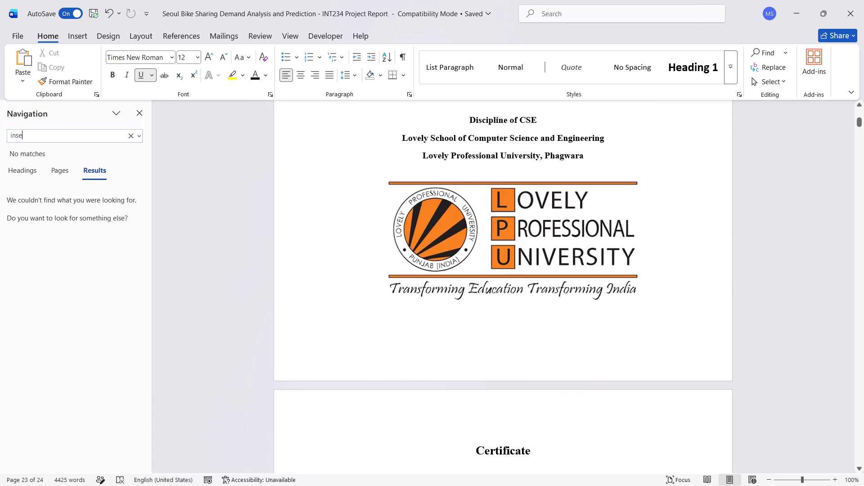
{"action": "key", "text": "t"}
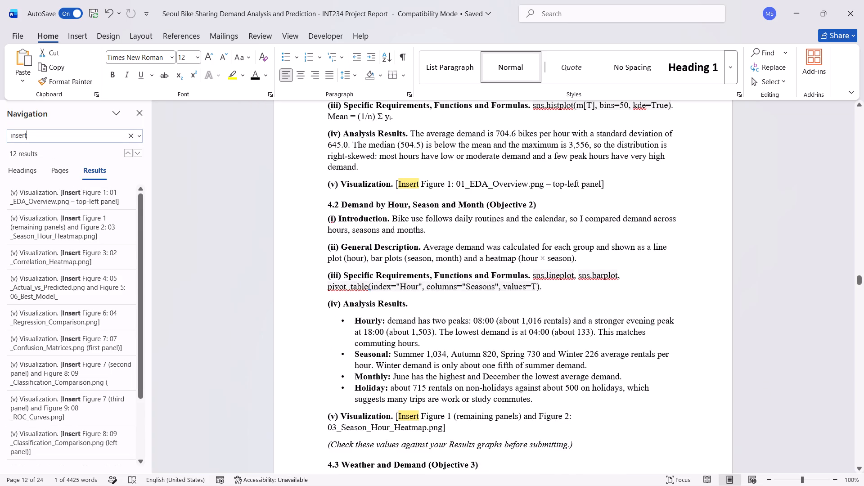
Replace the Figure 1 placeholder after Visualization in section 4.1 with the picture 01_EDA_Overview from the project's Results folder.
{"action": "scroll", "coordinate": [454, 228], "scroll_direction": "up", "scroll_amount": 1}
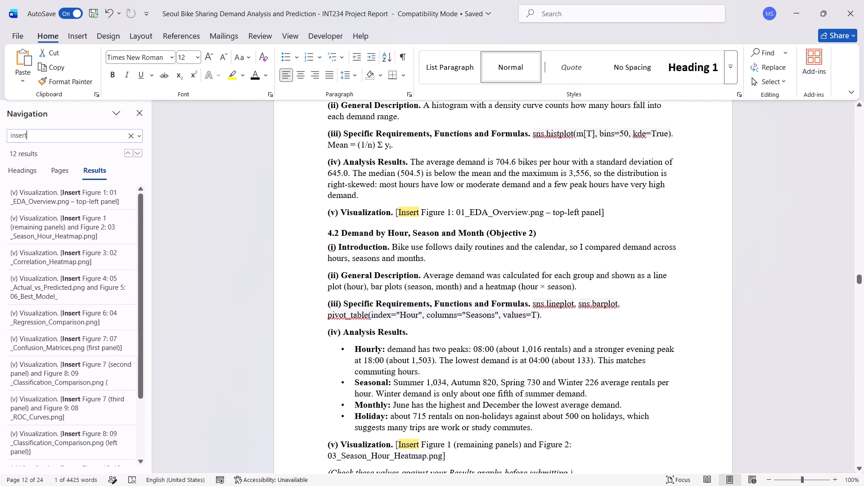
{"action": "left_click_drag", "start_coordinate": [609, 211], "coordinate": [395, 210]}
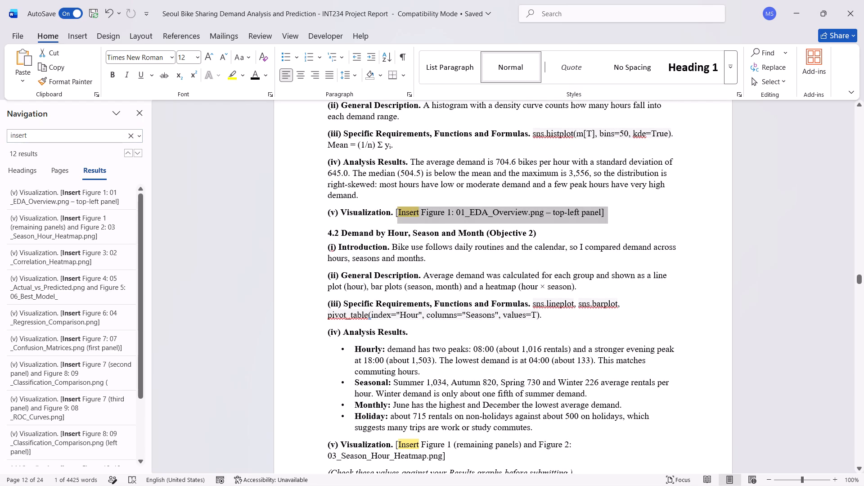
{"action": "left_click_drag", "start_coordinate": [395, 210], "coordinate": [395, 211]}
{"action": "key", "text": "BackSpace"}
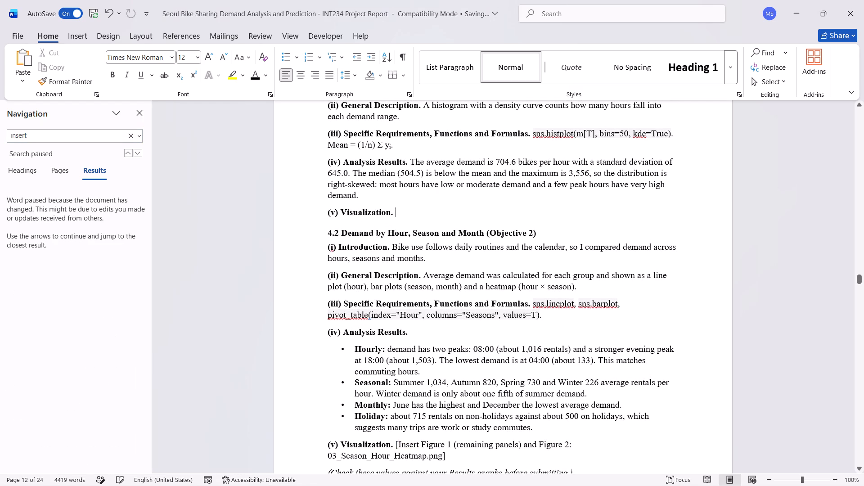
{"action": "left_click", "coordinate": [78, 35]}
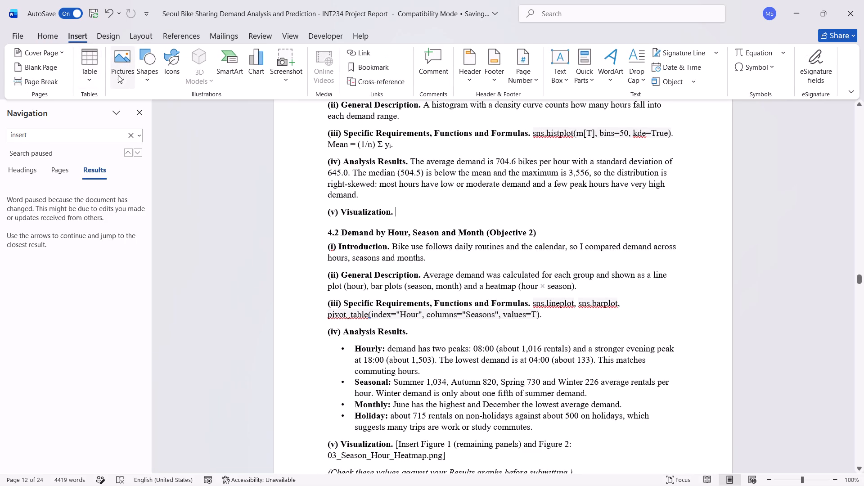
{"action": "left_click", "coordinate": [126, 76]}
{"action": "left_click", "coordinate": [156, 112]}
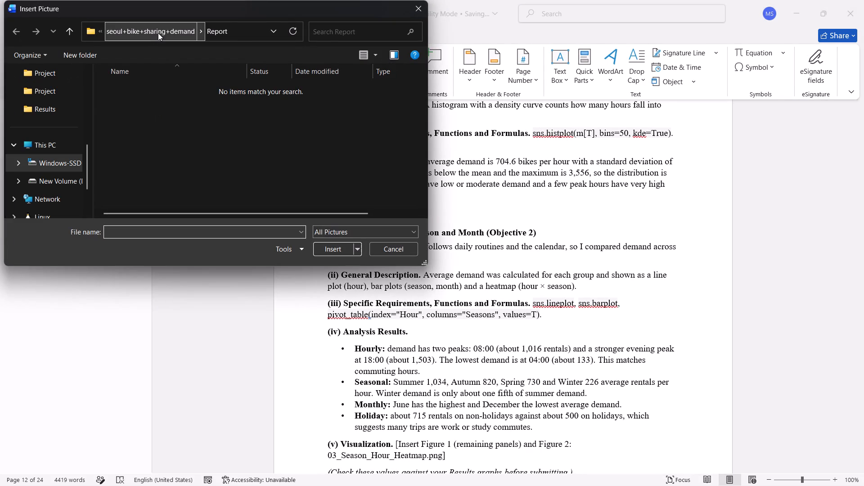
{"action": "left_click", "coordinate": [158, 33]}
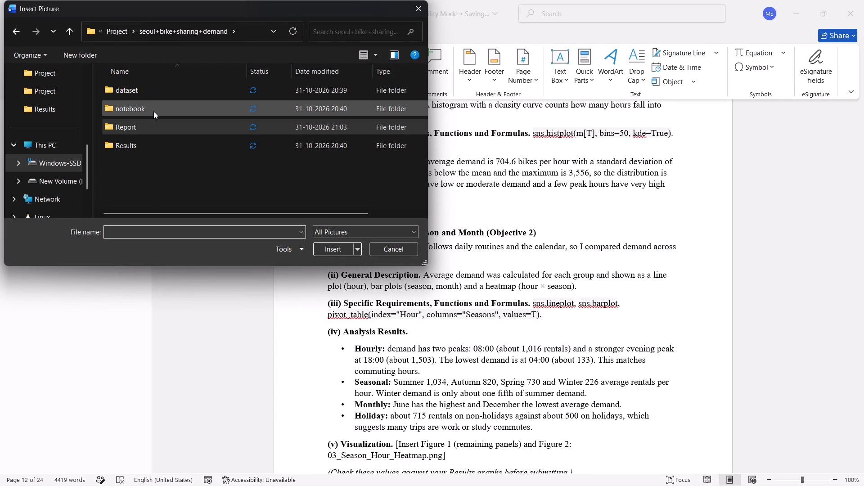
{"action": "double_click", "coordinate": [149, 145]}
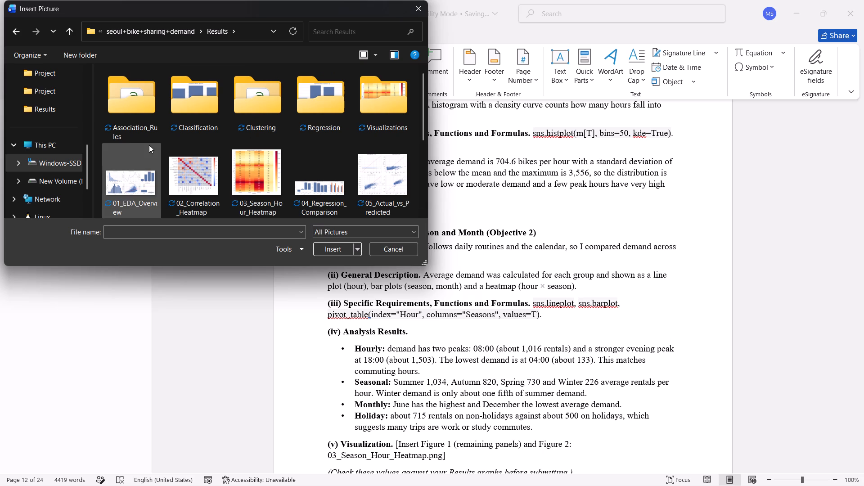
{"action": "left_click", "coordinate": [135, 168]}
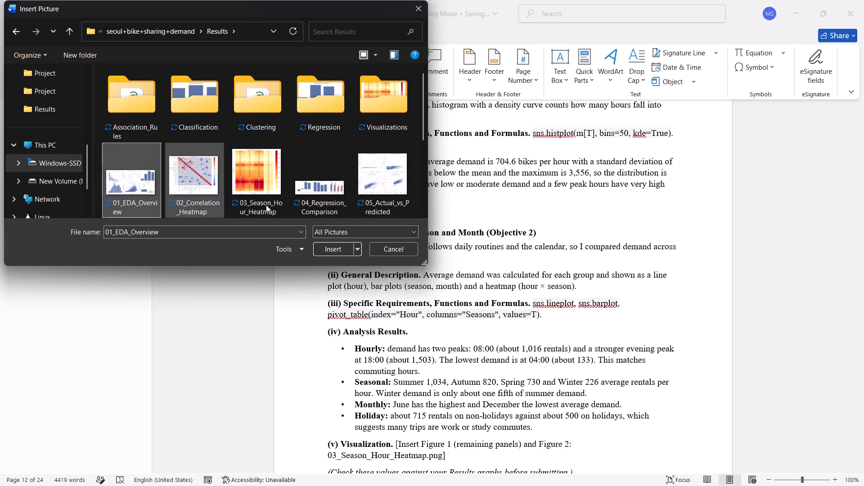
{"action": "left_click", "coordinate": [351, 249]}
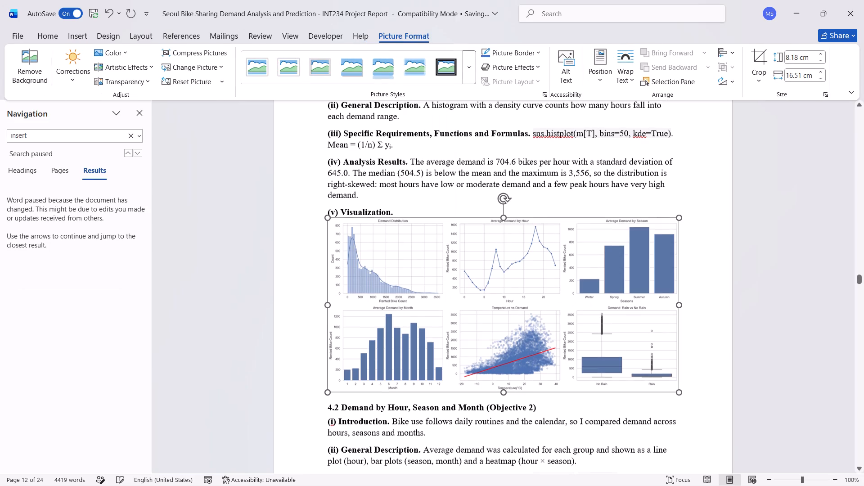
Replace the Figure 7 (third panel) and Figure 9 placeholder just before section 4.9 with the picture 07_Confusion_Matrices from the Results folder.
{"action": "left_click", "coordinate": [63, 135]}
{"action": "left_click", "coordinate": [138, 156]}
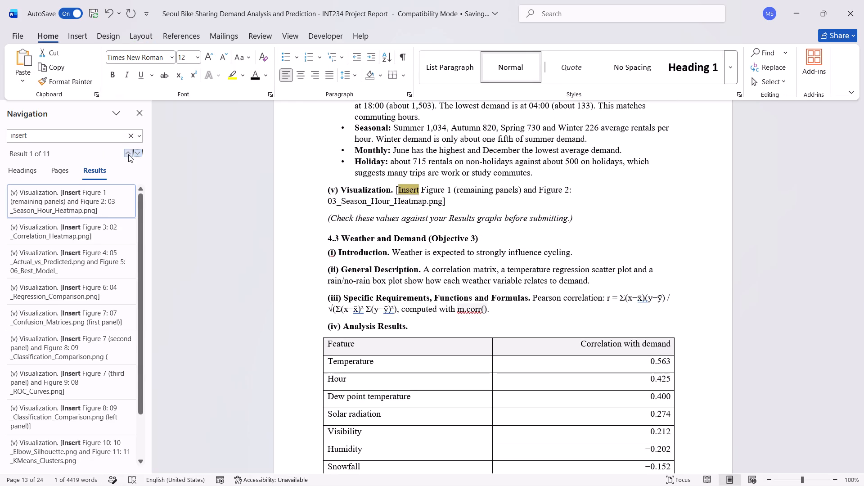
{"action": "left_click", "coordinate": [128, 154]}
{"action": "left_click", "coordinate": [128, 154]}
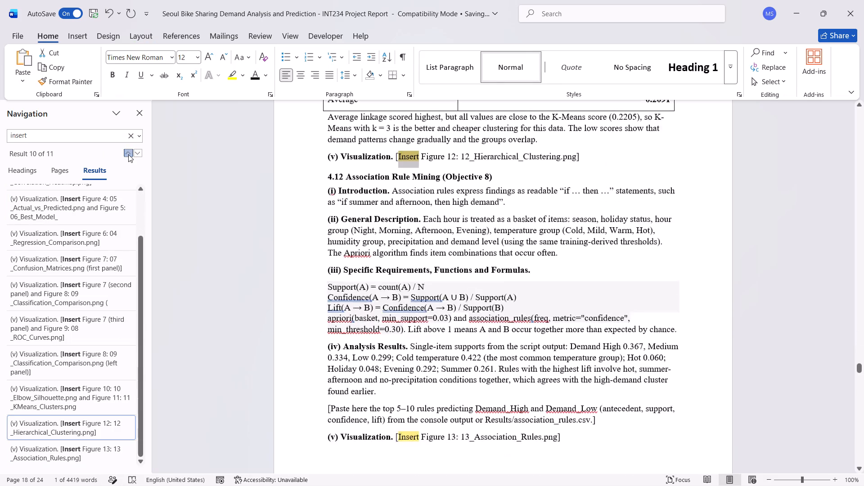
{"action": "left_click", "coordinate": [128, 154]}
{"action": "left_click", "coordinate": [128, 154]}
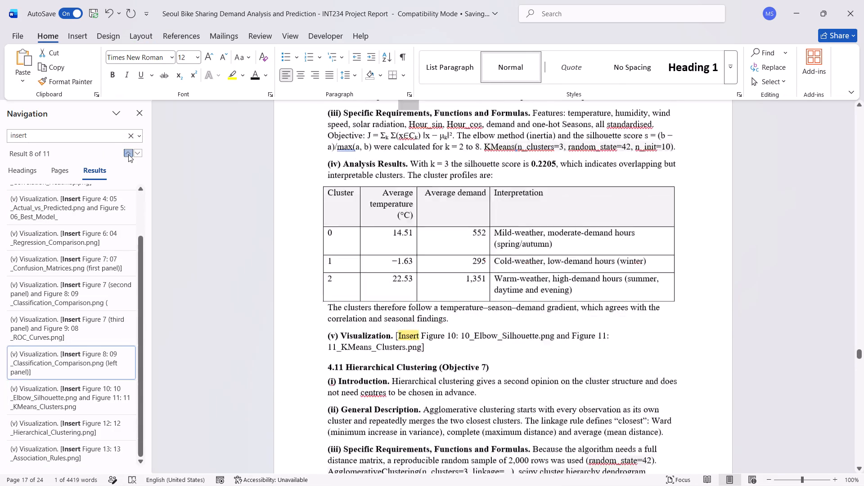
{"action": "left_click", "coordinate": [128, 154]}
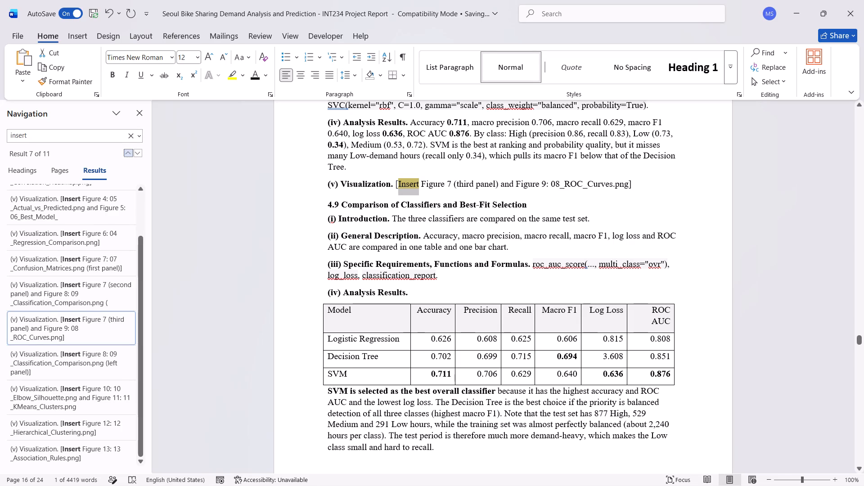
{"action": "left_click_drag", "start_coordinate": [395, 181], "coordinate": [640, 185]}
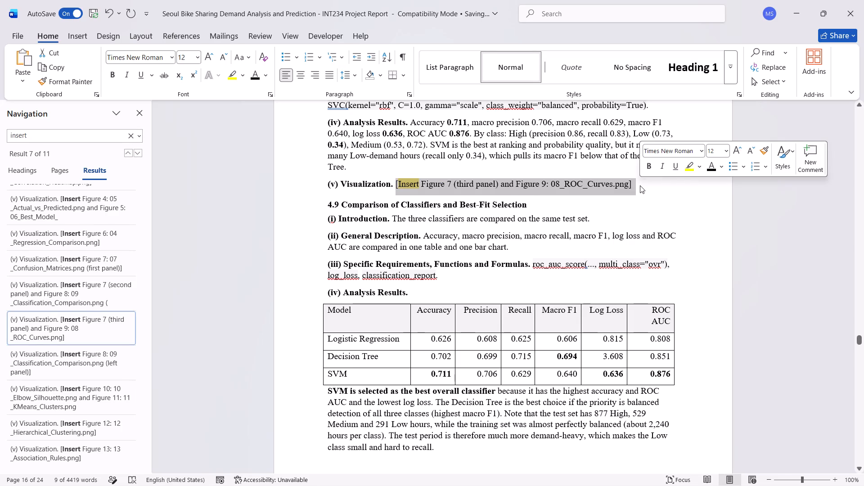
{"action": "key", "text": "BackSpace"}
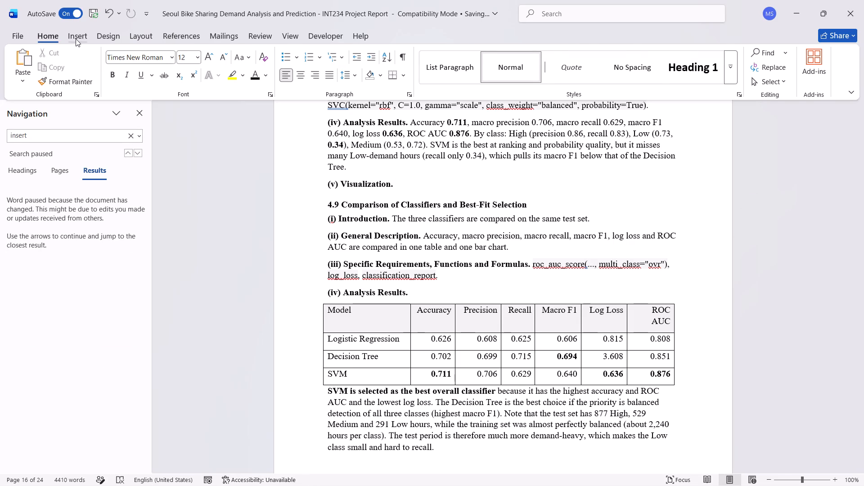
{"action": "left_click", "coordinate": [76, 39]}
{"action": "left_click", "coordinate": [121, 75]}
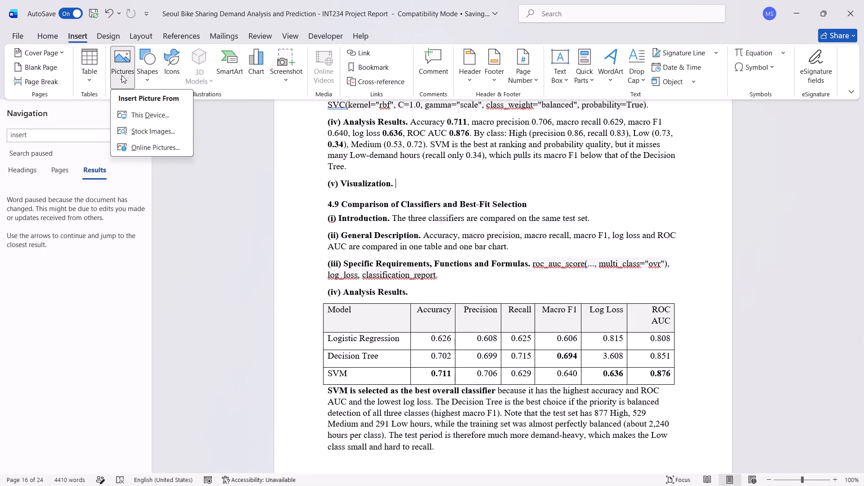
{"action": "left_click", "coordinate": [148, 114]}
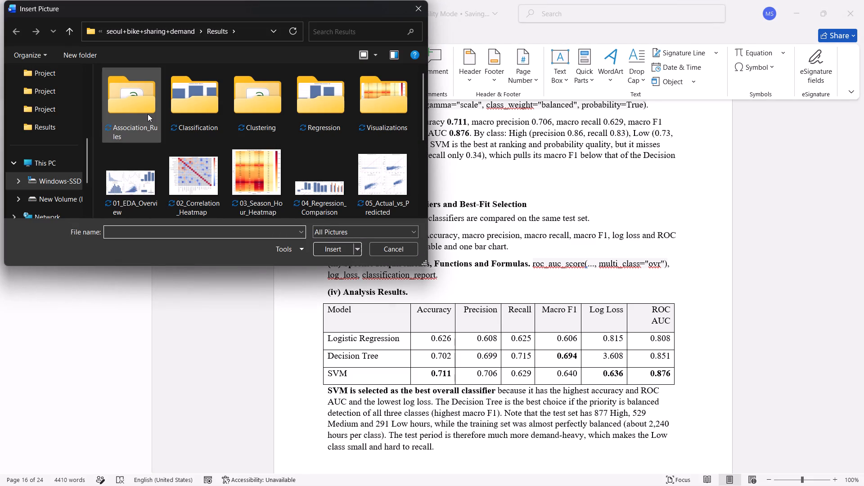
{"action": "scroll", "coordinate": [148, 114], "scroll_direction": "down", "scroll_amount": 1}
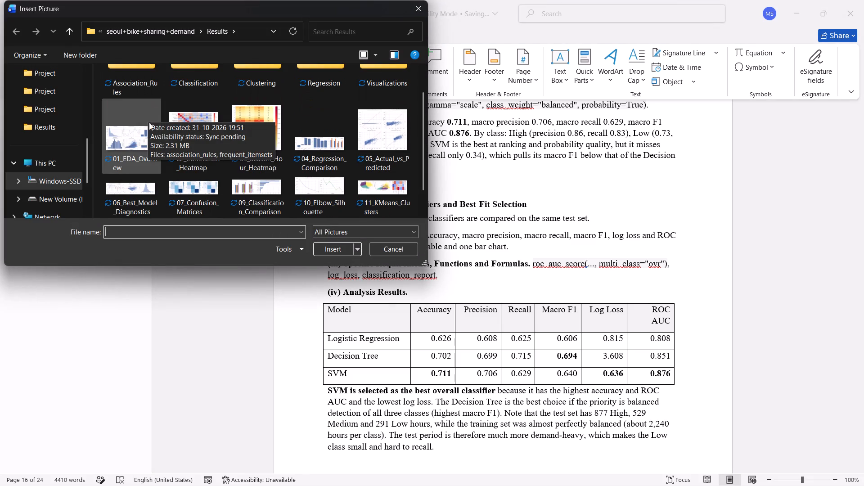
{"action": "left_click", "coordinate": [191, 180]}
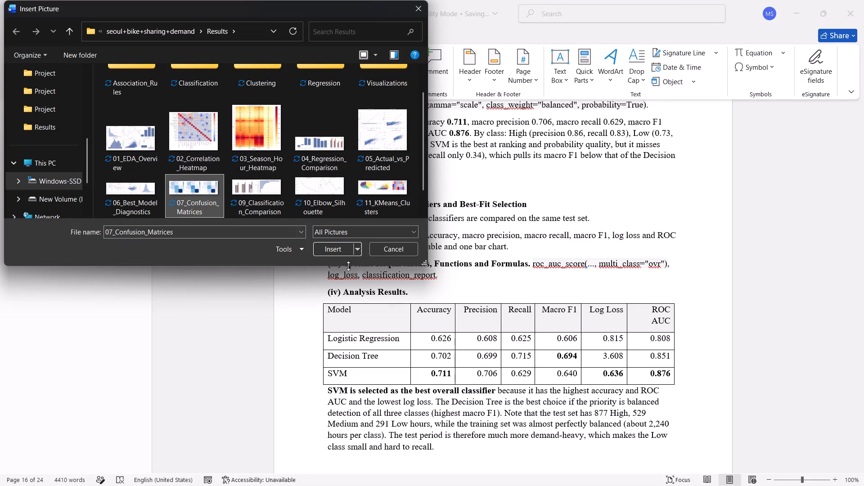
{"action": "left_click", "coordinate": [337, 252]}
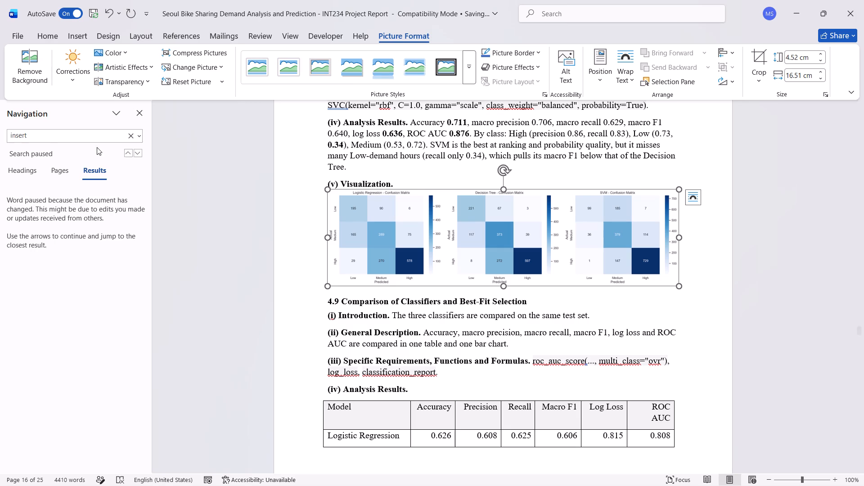
Delete the whole Visualization line with the Figure 8 placeholder at the end of section 4.9.
{"action": "left_click", "coordinate": [140, 153]}
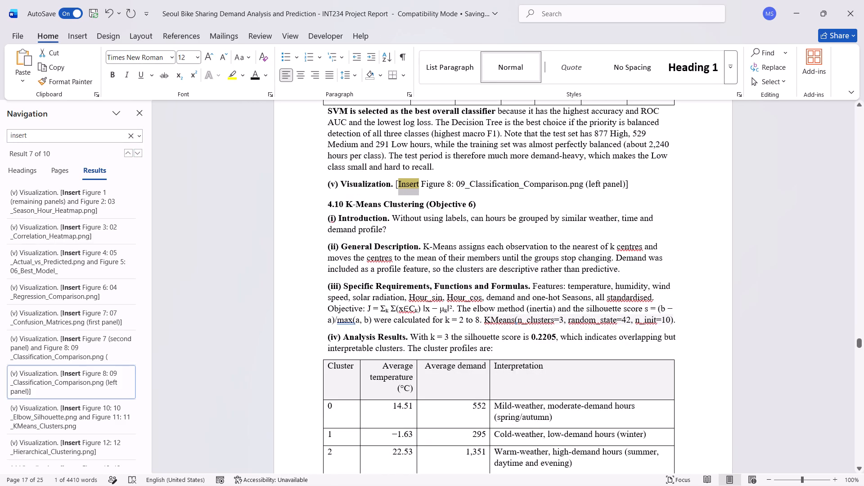
{"action": "left_click_drag", "start_coordinate": [633, 182], "coordinate": [328, 183]}
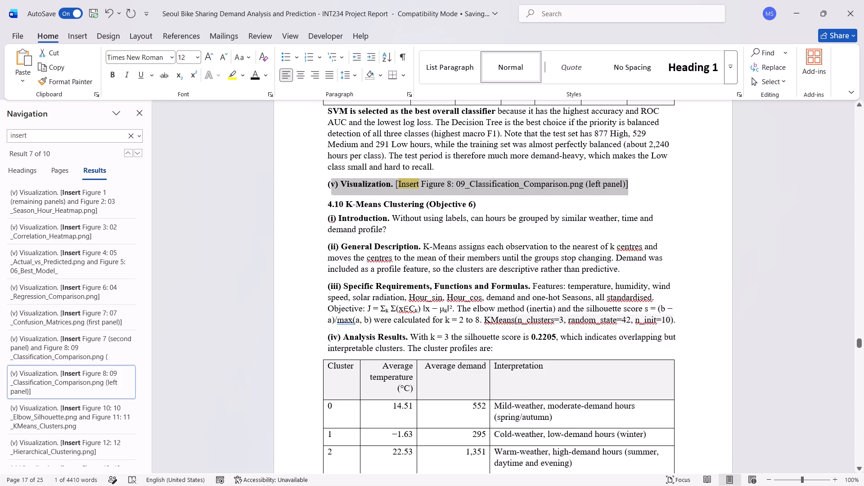
{"action": "left_click_drag", "start_coordinate": [328, 183], "coordinate": [327, 183]}
{"action": "key", "text": "BackSpace"}
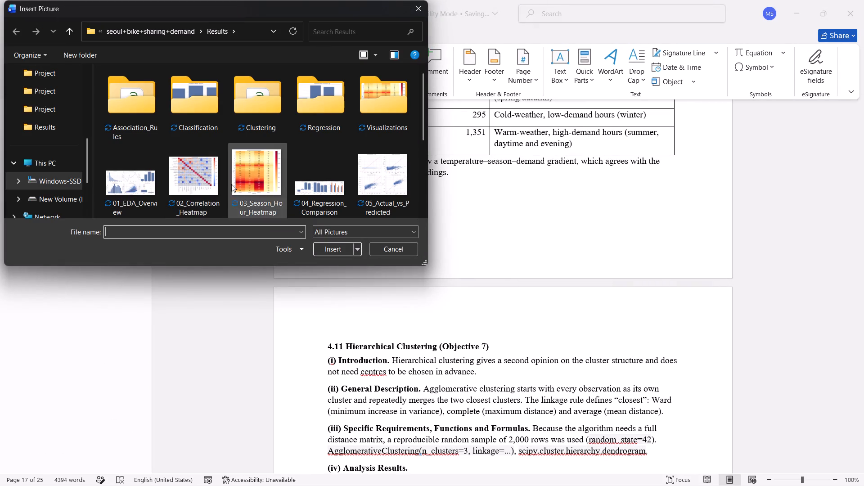
{"action": "scroll", "coordinate": [184, 173], "scroll_direction": "down", "scroll_amount": 1}
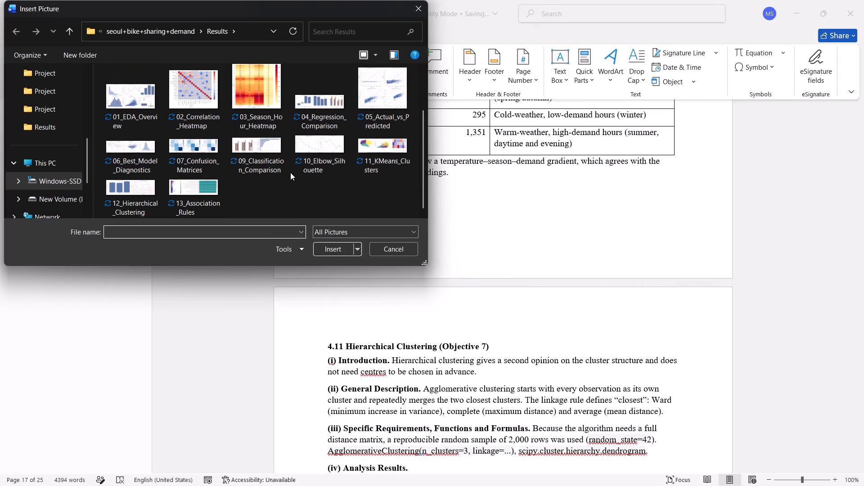
{"action": "left_click", "coordinate": [307, 162]}
{"action": "left_click", "coordinate": [343, 252]}
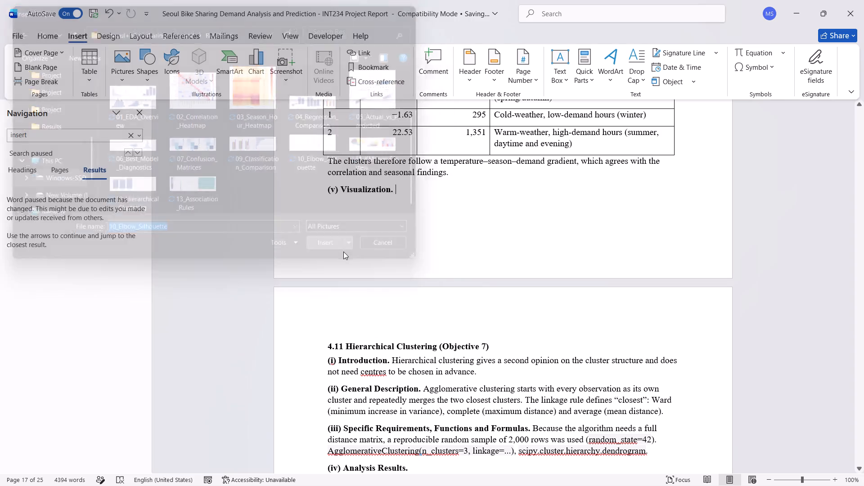
{"action": "scroll", "coordinate": [343, 252], "scroll_direction": "down", "scroll_amount": 1}
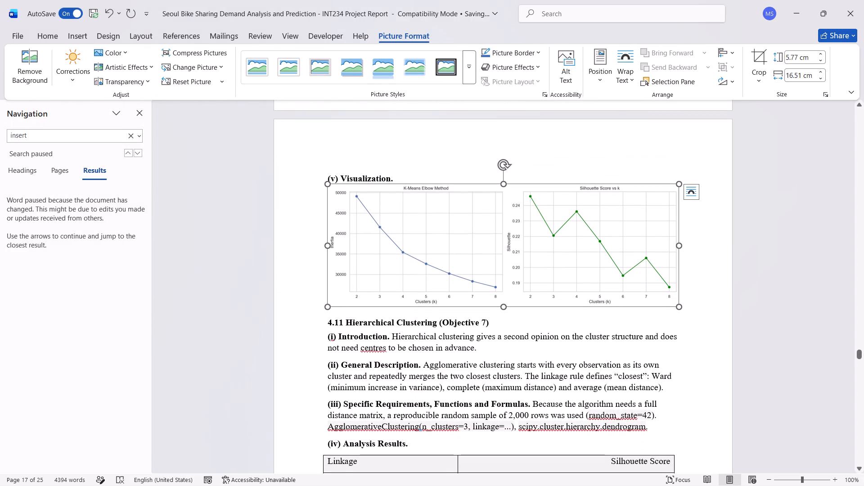
{"action": "scroll", "coordinate": [343, 252], "scroll_direction": "down", "scroll_amount": 1}
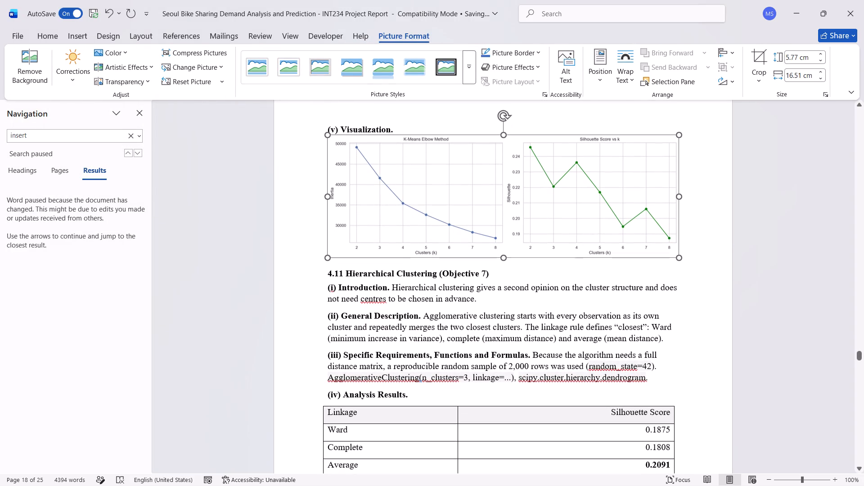
Replace the Figure 12 placeholder after Visualization in section 4.11 with the picture 12_Hierarchical_Clustering.
{"action": "left_click", "coordinate": [137, 151]}
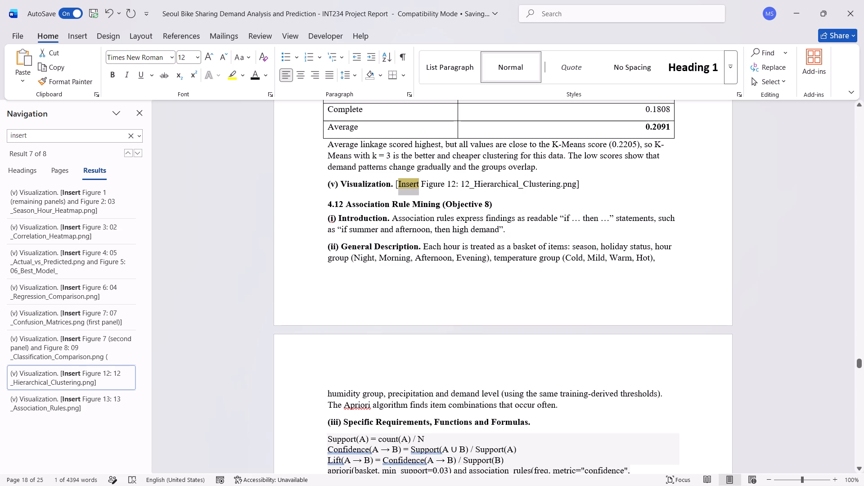
{"action": "left_click_drag", "start_coordinate": [394, 184], "coordinate": [569, 200]}
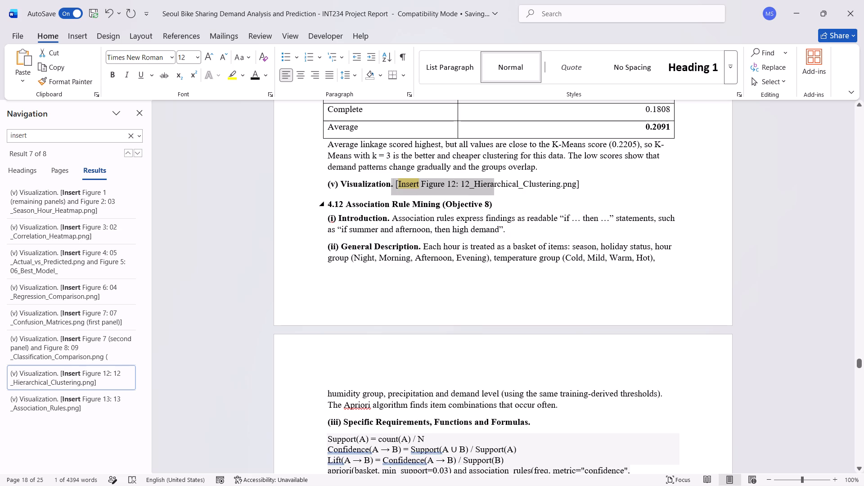
{"action": "left_click_drag", "start_coordinate": [569, 200], "coordinate": [586, 184]}
{"action": "key", "text": "BackSpace"}
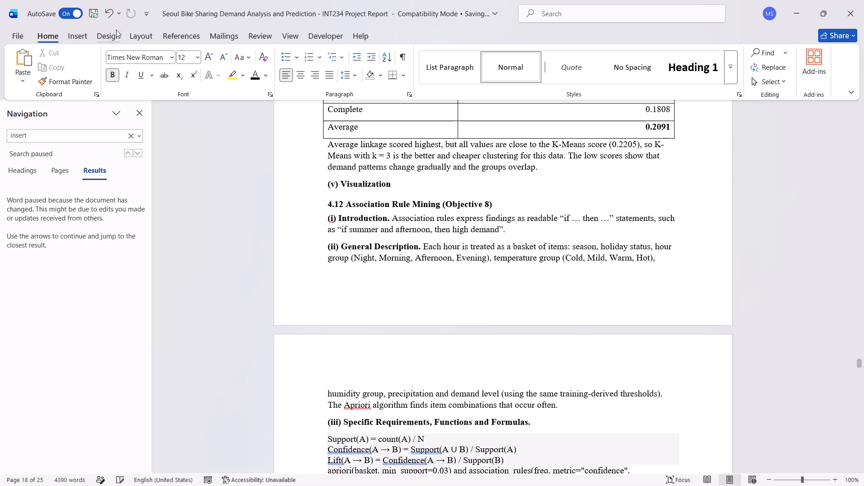
{"action": "left_click", "coordinate": [77, 38]}
{"action": "left_click", "coordinate": [120, 72]}
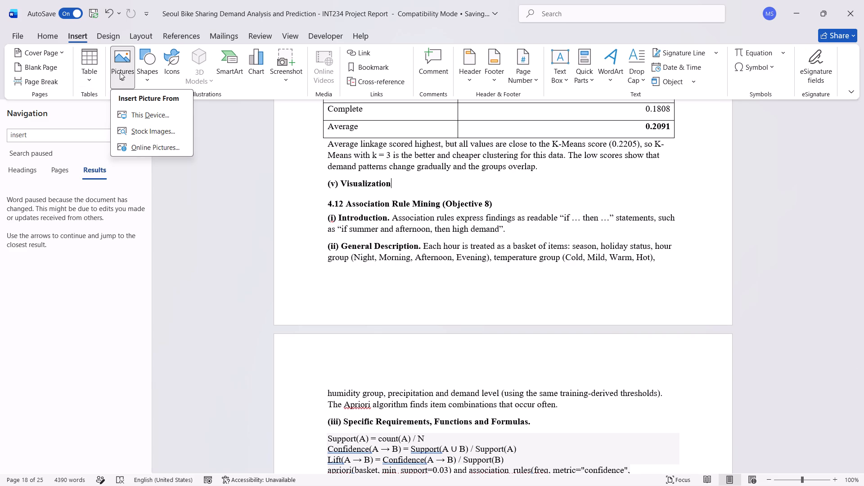
{"action": "left_click", "coordinate": [148, 119]}
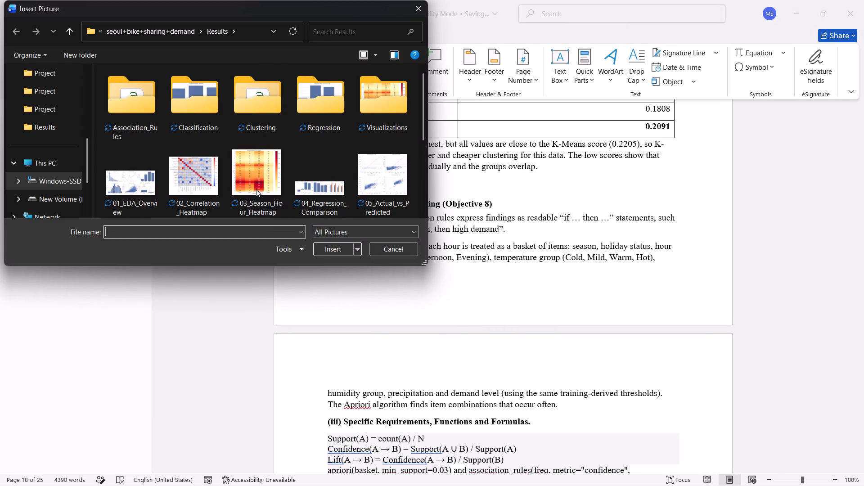
{"action": "scroll", "coordinate": [245, 185], "scroll_direction": "down", "scroll_amount": 2}
{"action": "left_click", "coordinate": [138, 177]}
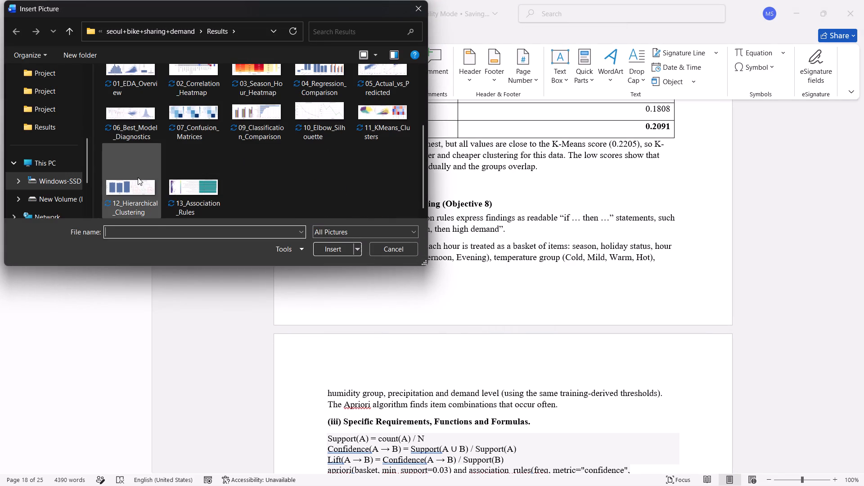
{"action": "left_click", "coordinate": [325, 247]}
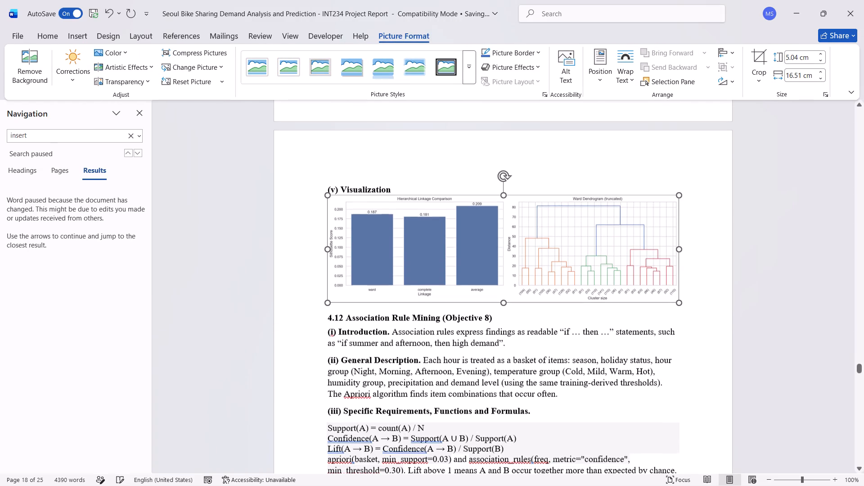
Replace the Figure 13 placeholder after Visualization, just before section 5, with the picture 13_Association_Rules from the Results folder.
{"action": "left_click", "coordinate": [135, 156]}
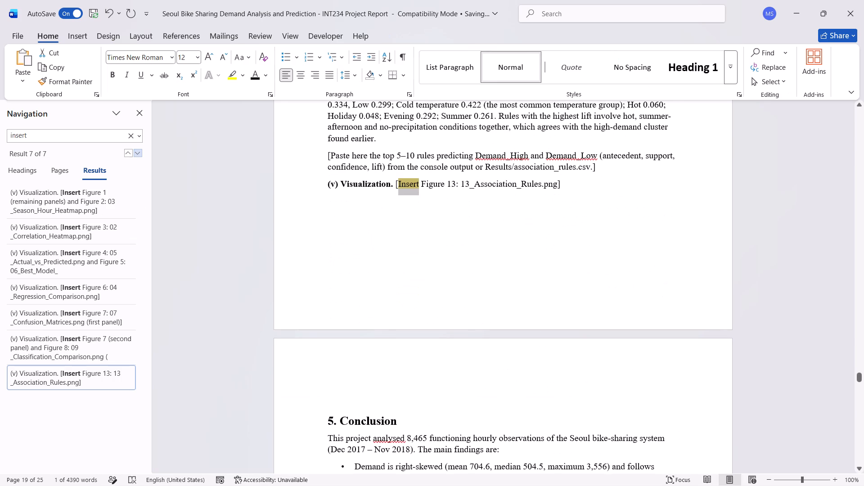
{"action": "left_click_drag", "start_coordinate": [561, 183], "coordinate": [403, 179]}
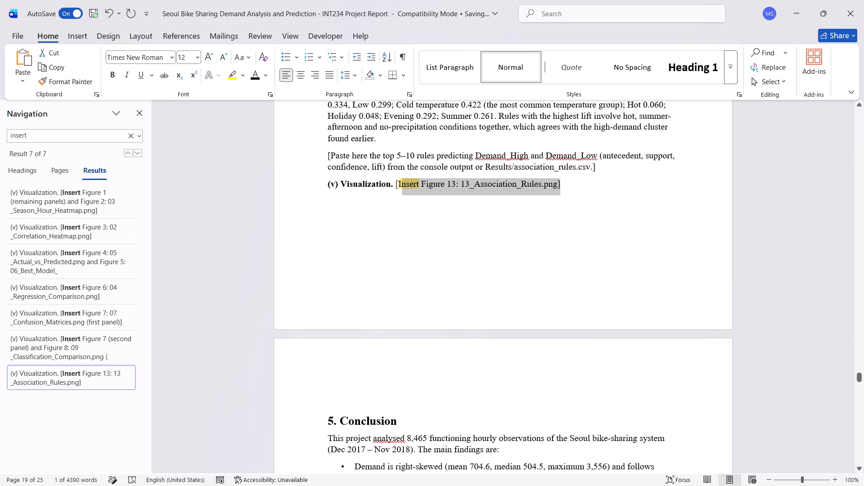
{"action": "left_click_drag", "start_coordinate": [403, 179], "coordinate": [396, 184]}
{"action": "key", "text": "BackSpace"}
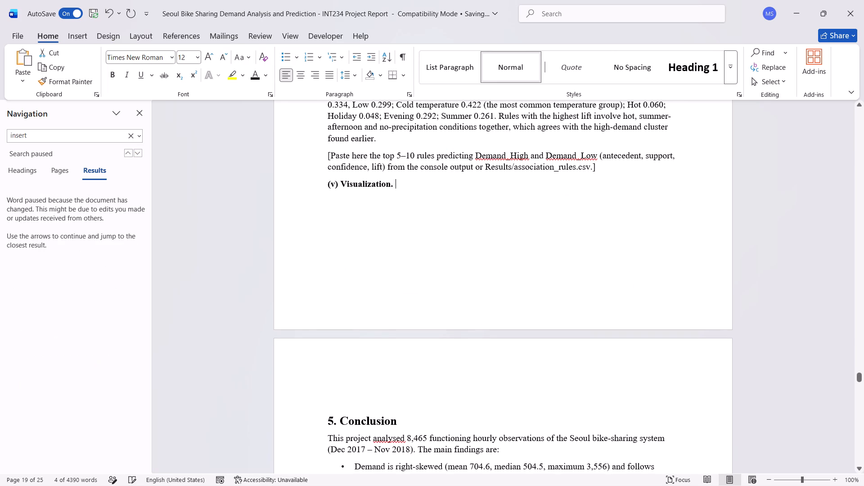
{"action": "left_click", "coordinate": [89, 36]}
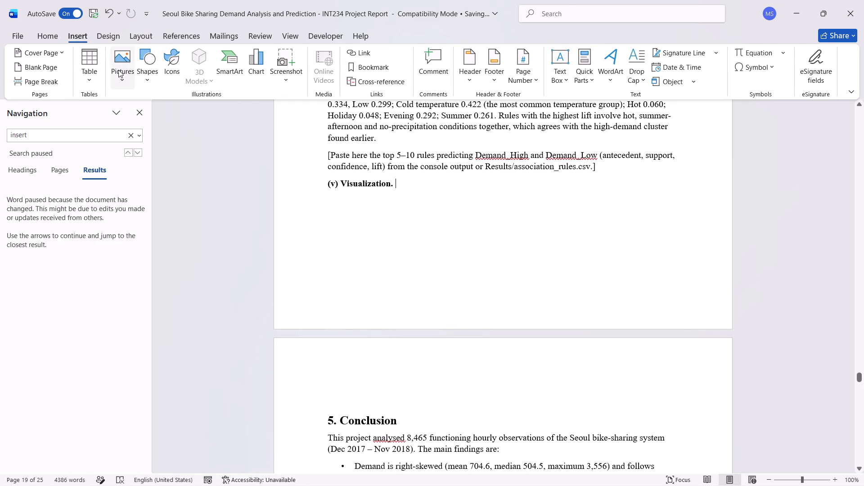
{"action": "left_click", "coordinate": [118, 70]}
{"action": "left_click", "coordinate": [144, 114]}
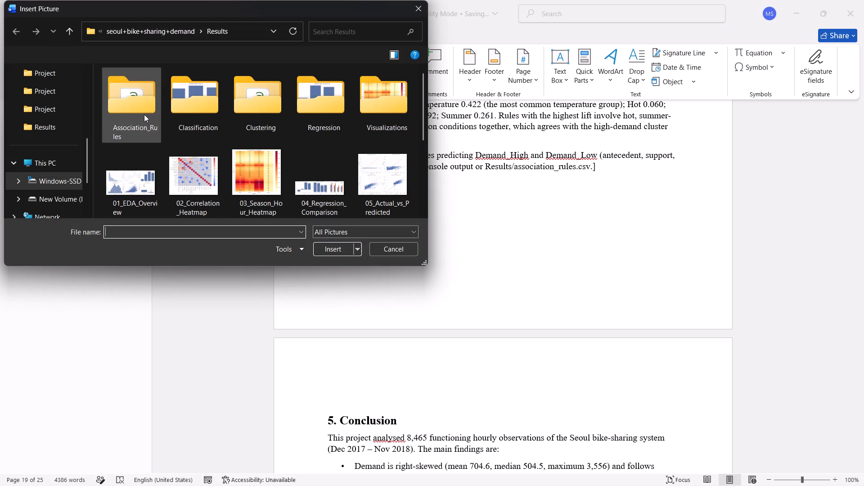
{"action": "scroll", "coordinate": [144, 114], "scroll_direction": "down", "scroll_amount": 3}
{"action": "left_click", "coordinate": [191, 192]}
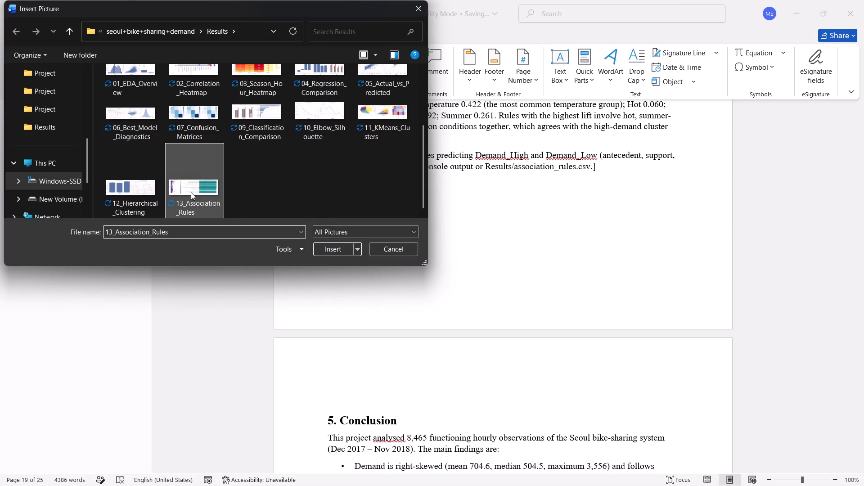
{"action": "left_click", "coordinate": [344, 251]}
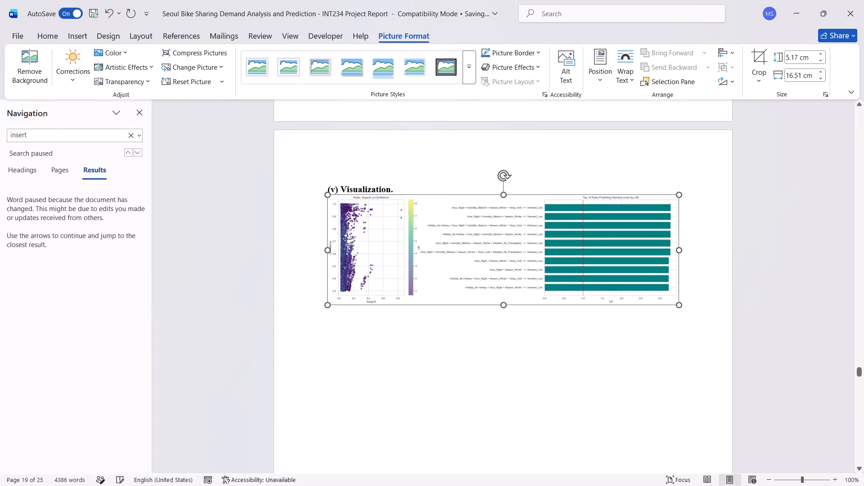
Delete the Figure 1 (remaining panels) and Figure 2 placeholder just before section 4.3, leaving "(v) Visualization." with its period and a space.
{"action": "scroll", "coordinate": [404, 243], "scroll_direction": "down", "scroll_amount": 4}
{"action": "scroll", "coordinate": [404, 243], "scroll_direction": "up", "scroll_amount": 1}
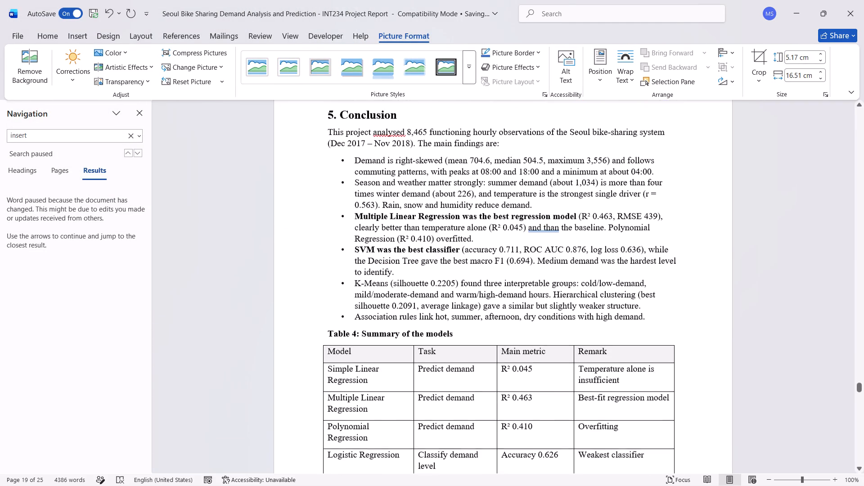
{"action": "scroll", "coordinate": [404, 243], "scroll_direction": "up", "scroll_amount": 1}
{"action": "left_click", "coordinate": [144, 153]}
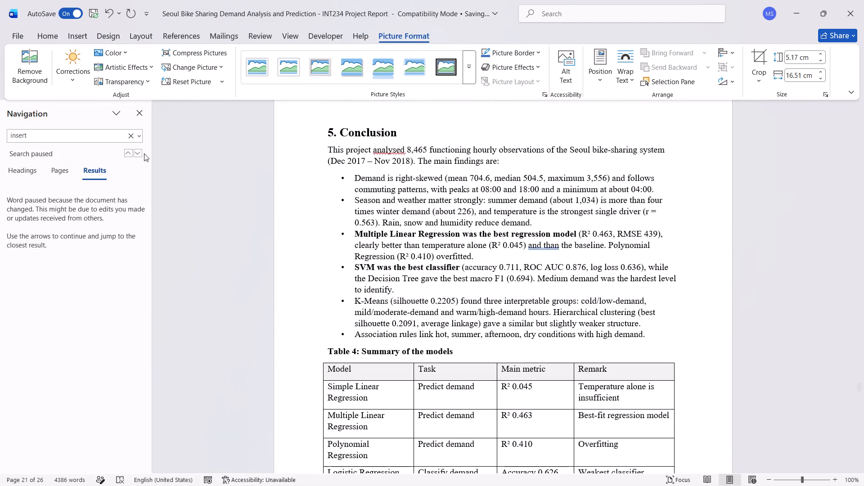
{"action": "left_click", "coordinate": [142, 153]}
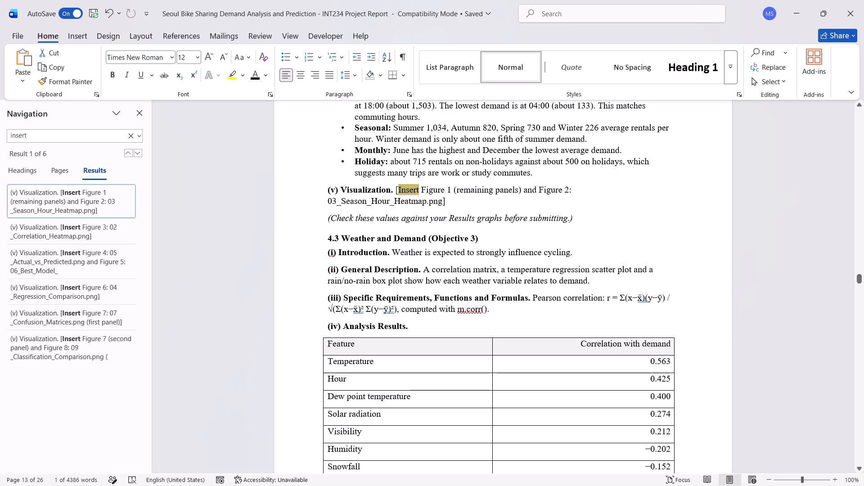
{"action": "left_click_drag", "start_coordinate": [447, 202], "coordinate": [394, 189]}
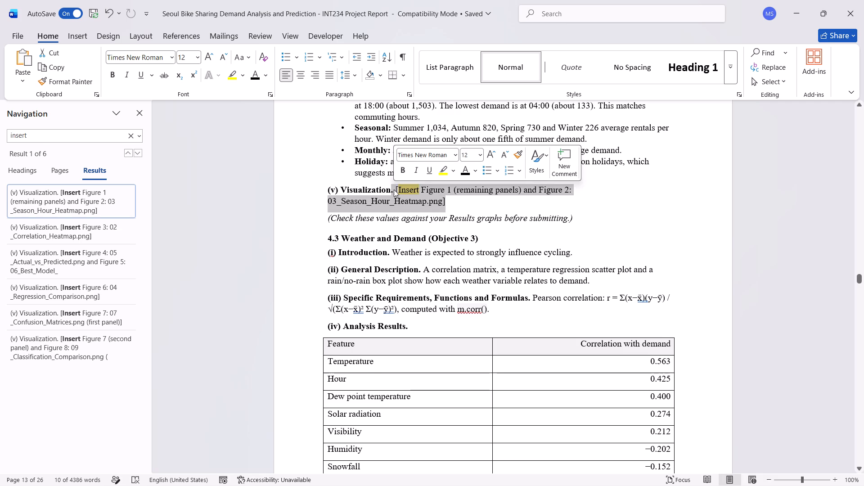
{"action": "key", "text": "BackSpace"}
{"action": "key", "text": "period"}
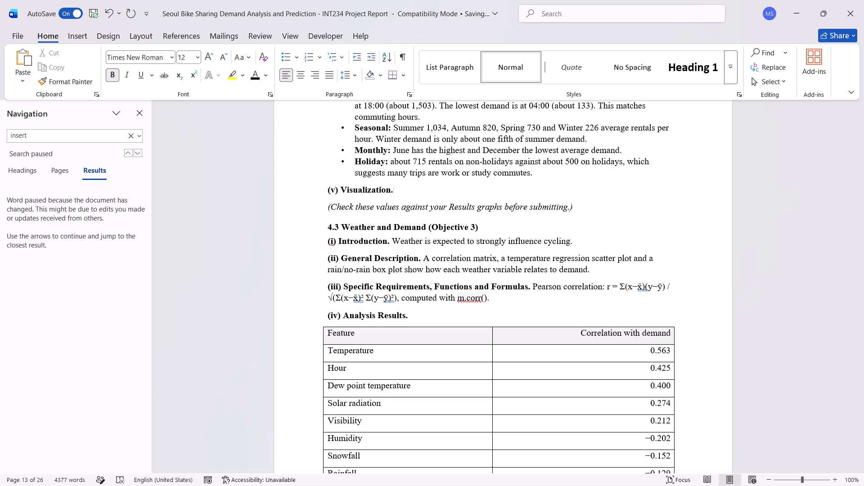
{"action": "key", "text": "space"}
Delete the italic note "(Check these values against your Results graphs before submitting.)" above section 4.3.
{"action": "left_click_drag", "start_coordinate": [578, 206], "coordinate": [332, 212]}
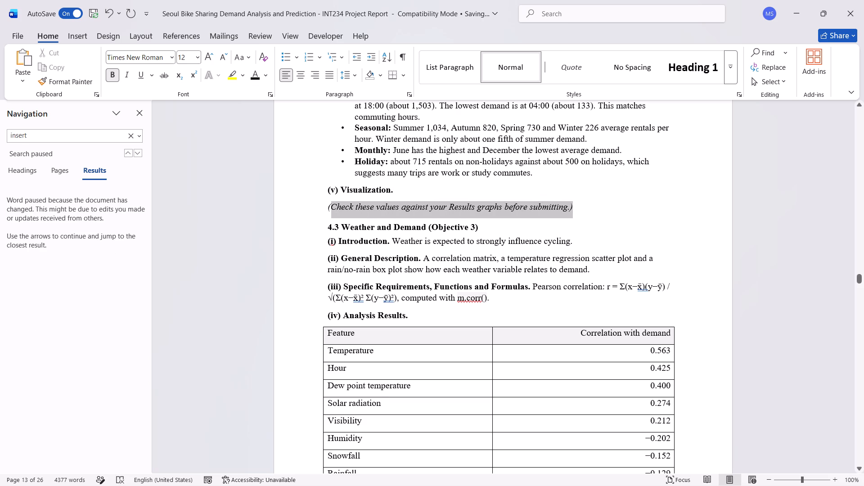
{"action": "left_click_drag", "start_coordinate": [332, 212], "coordinate": [329, 208]}
{"action": "key", "text": "BackSpace"}
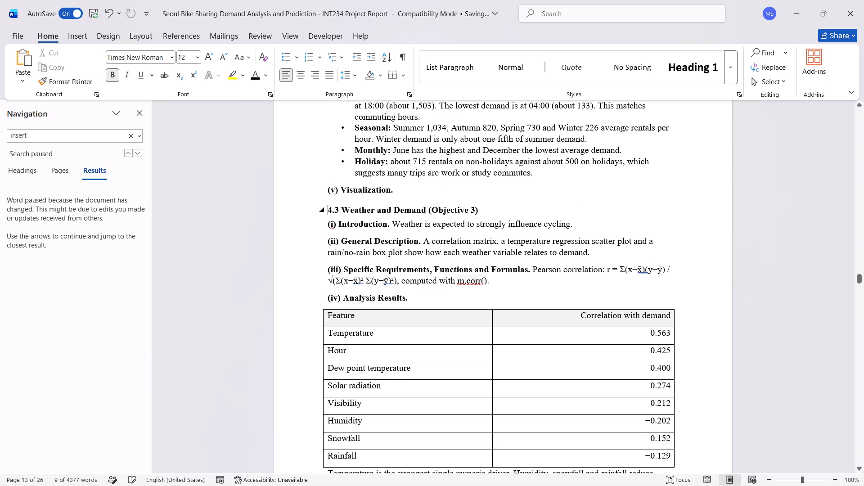
Insert the picture 02_Correlation_Heatmap from the Results folder on a new line below Visualization, just before section 4.3.
{"action": "left_click", "coordinate": [416, 196]}
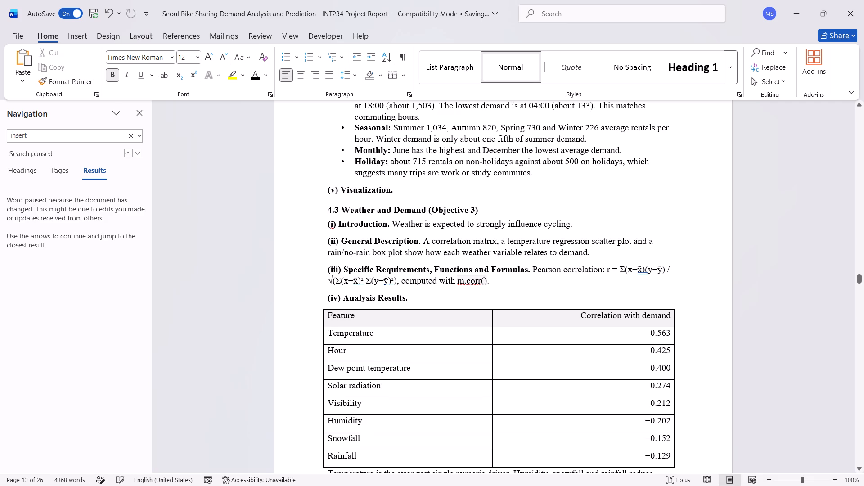
{"action": "key", "text": "Return"}
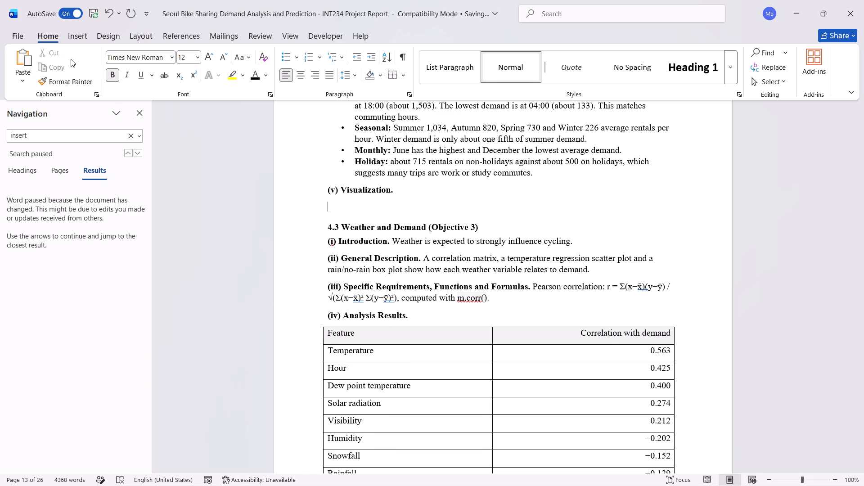
{"action": "left_click", "coordinate": [67, 40]}
{"action": "left_click", "coordinate": [133, 67]}
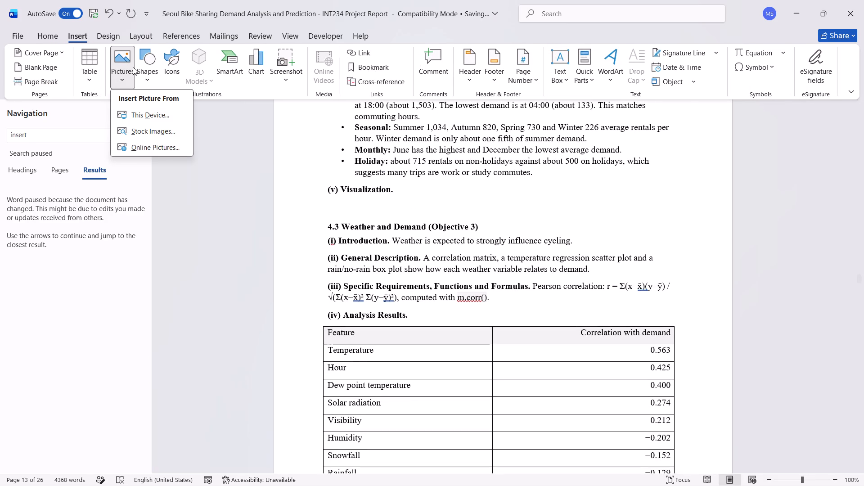
{"action": "left_click", "coordinate": [143, 117]}
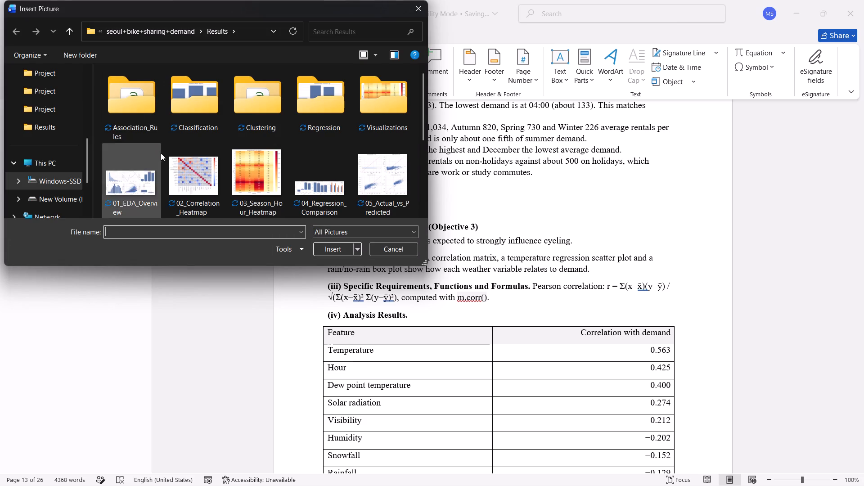
{"action": "scroll", "coordinate": [167, 156], "scroll_direction": "down", "scroll_amount": 1}
{"action": "left_click", "coordinate": [178, 167]}
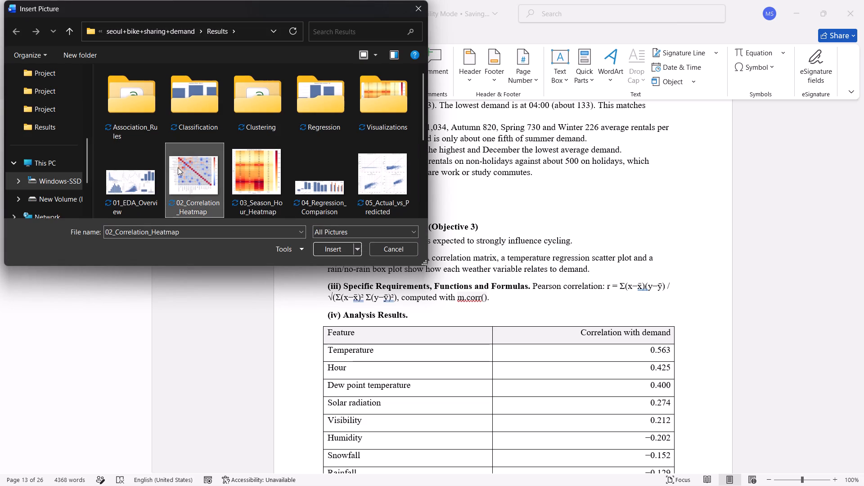
{"action": "left_click", "coordinate": [328, 245]}
Replace the Figure 3 placeholder after Visualization at the end of section 4.3 with the picture 03_Season_Hour_Heatmap.
{"action": "scroll", "coordinate": [396, 271], "scroll_direction": "down", "scroll_amount": 1}
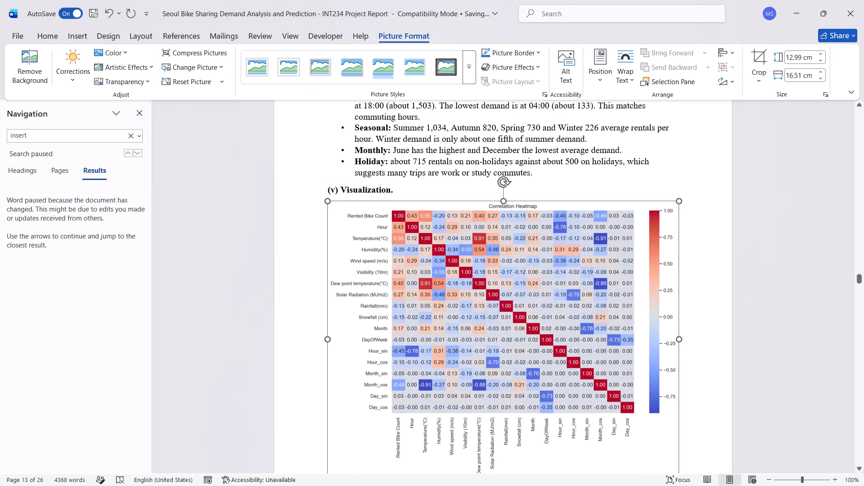
{"action": "scroll", "coordinate": [396, 271], "scroll_direction": "down", "scroll_amount": 2}
{"action": "left_click", "coordinate": [134, 153]}
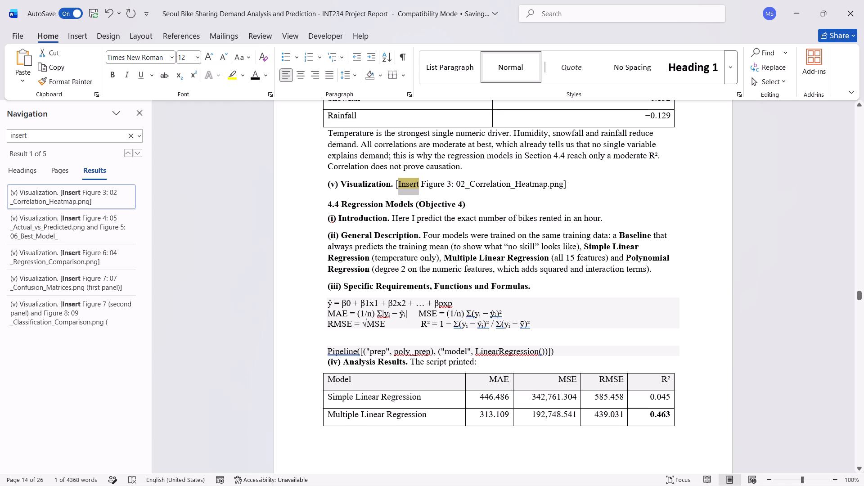
{"action": "left_click_drag", "start_coordinate": [568, 182], "coordinate": [394, 184]}
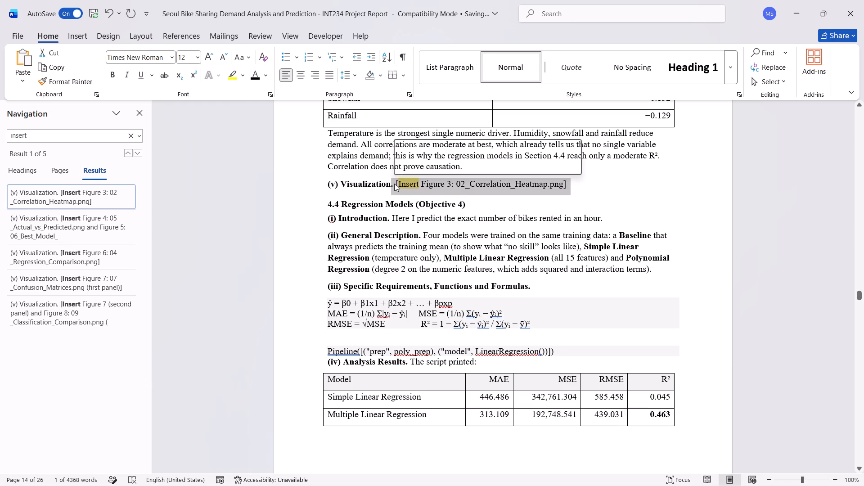
{"action": "key", "text": "shift+Right"}
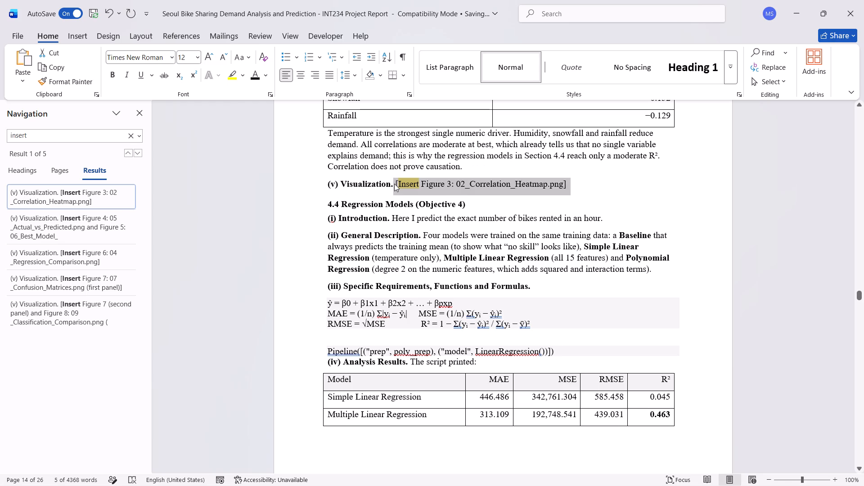
{"action": "key", "text": "BackSpace"}
{"action": "left_click", "coordinate": [81, 39]}
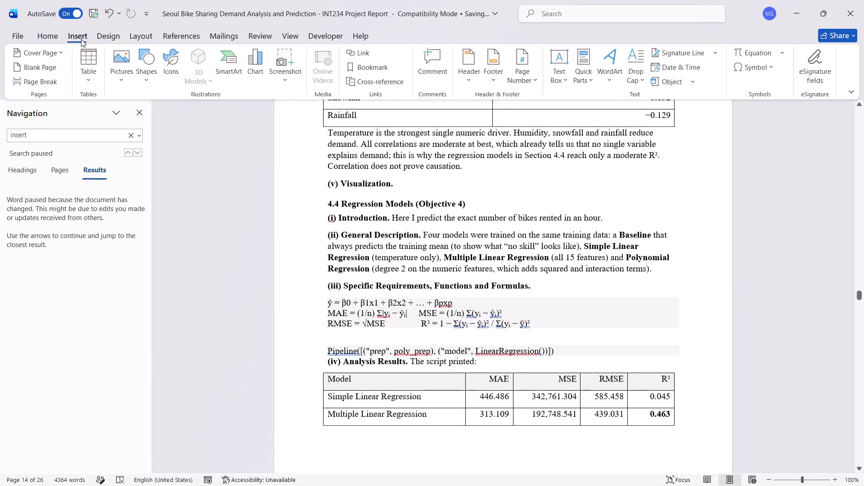
{"action": "left_click", "coordinate": [114, 72]}
{"action": "left_click", "coordinate": [131, 117]}
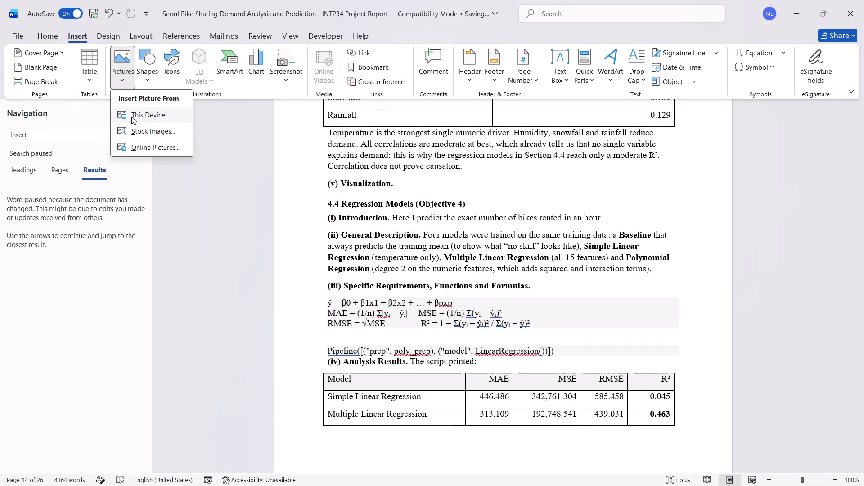
{"action": "scroll", "coordinate": [131, 117], "scroll_direction": "down", "scroll_amount": 1}
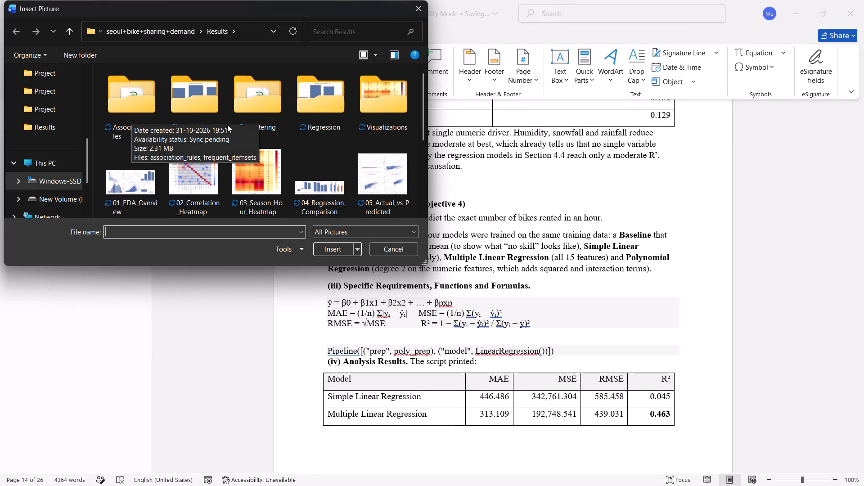
{"action": "left_click", "coordinate": [265, 175]}
{"action": "left_click", "coordinate": [342, 253]}
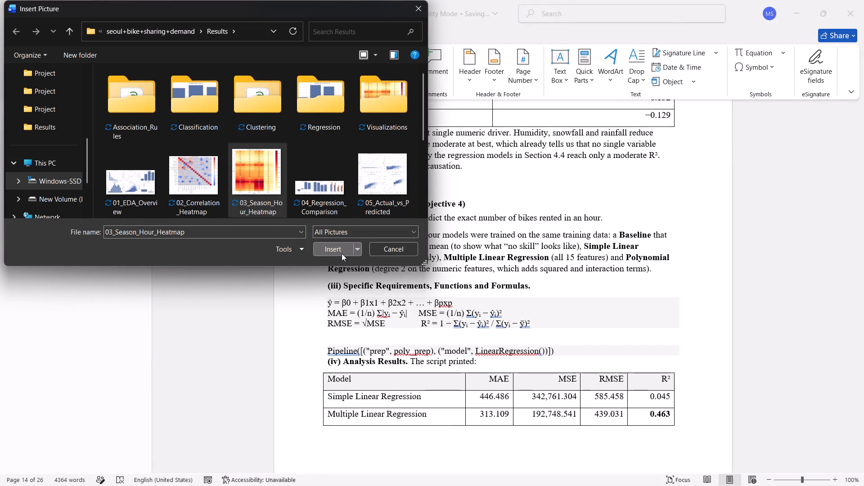
Replace the Figure 4 and Figure 5 placeholder after Visualization in section 4.4 with the pictures 04_Regression_Comparison and 05_Actual_vs_Predicted.
{"action": "scroll", "coordinate": [361, 265], "scroll_direction": "down", "scroll_amount": 5}
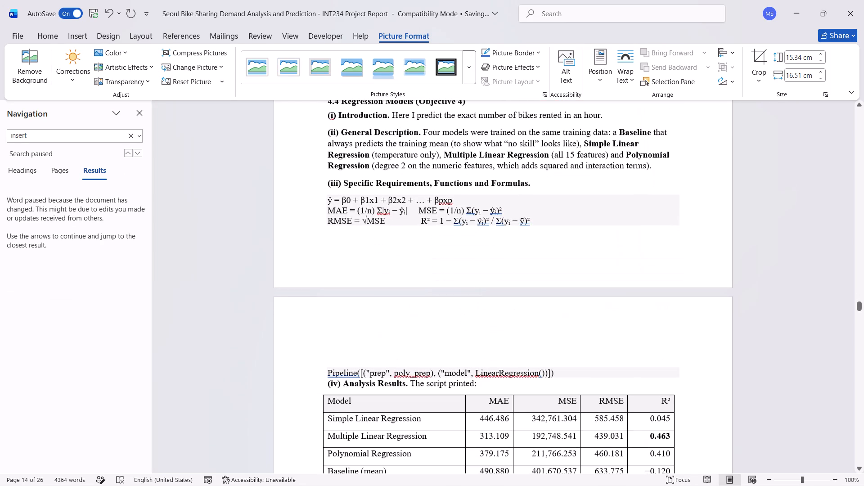
{"action": "left_click", "coordinate": [140, 153]}
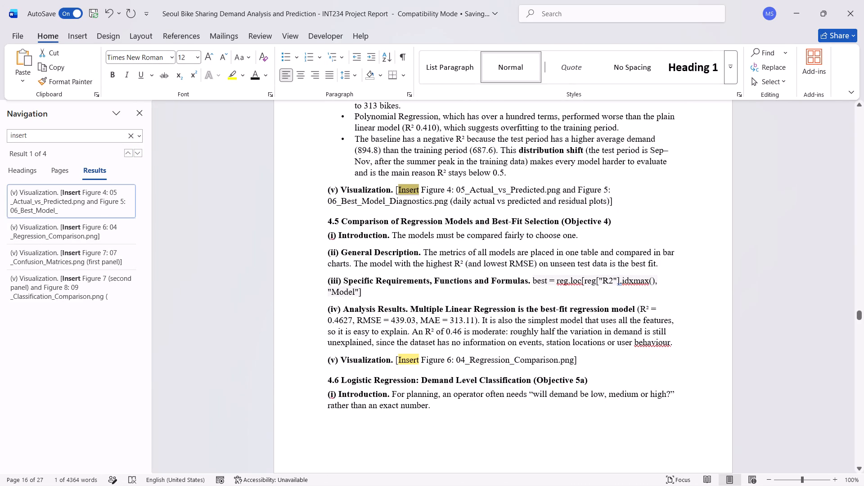
{"action": "left_click_drag", "start_coordinate": [616, 202], "coordinate": [395, 192]}
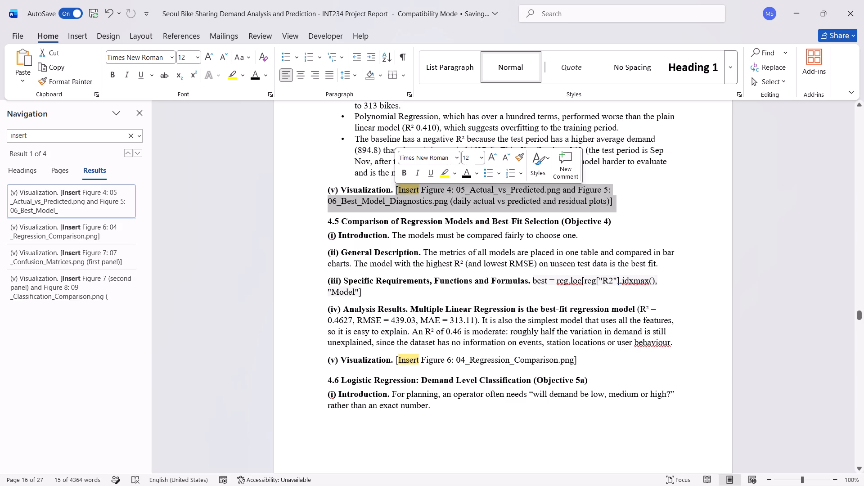
{"action": "key", "text": "BackSpace"}
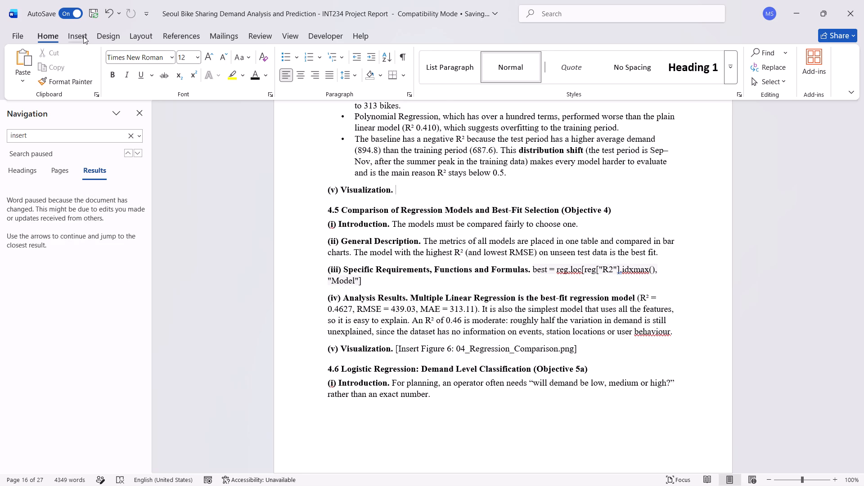
{"action": "left_click", "coordinate": [82, 37]}
{"action": "left_click", "coordinate": [127, 79]}
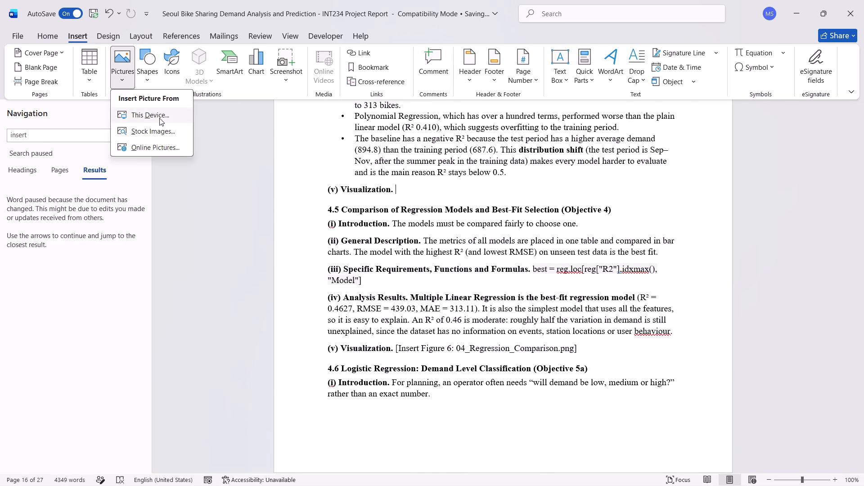
{"action": "left_click", "coordinate": [160, 118]}
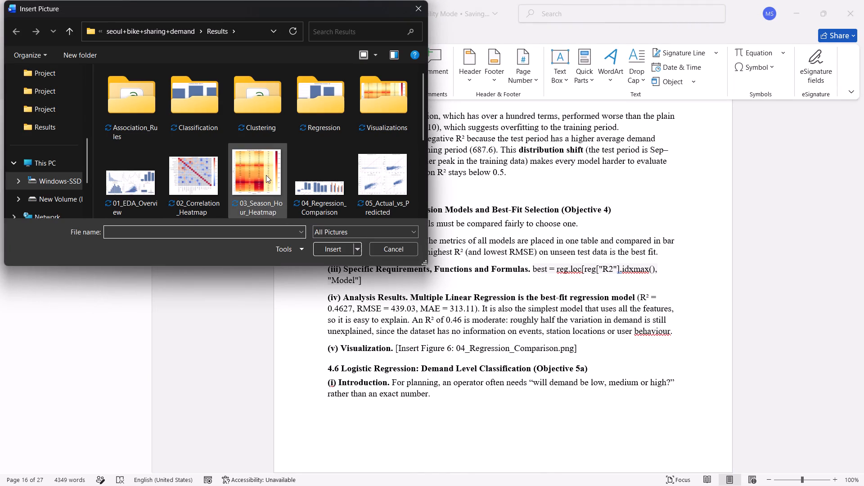
{"action": "left_click", "coordinate": [311, 167]}
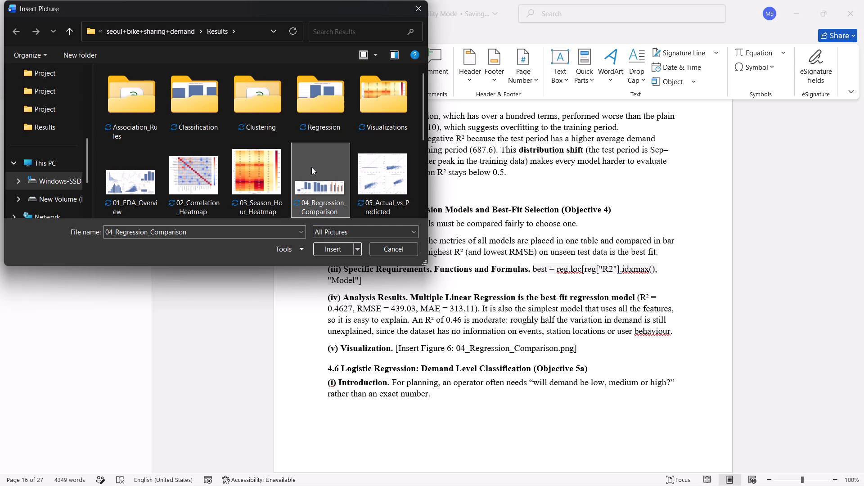
{"action": "key", "text": "shift+Right"}
{"action": "left_click", "coordinate": [337, 247]}
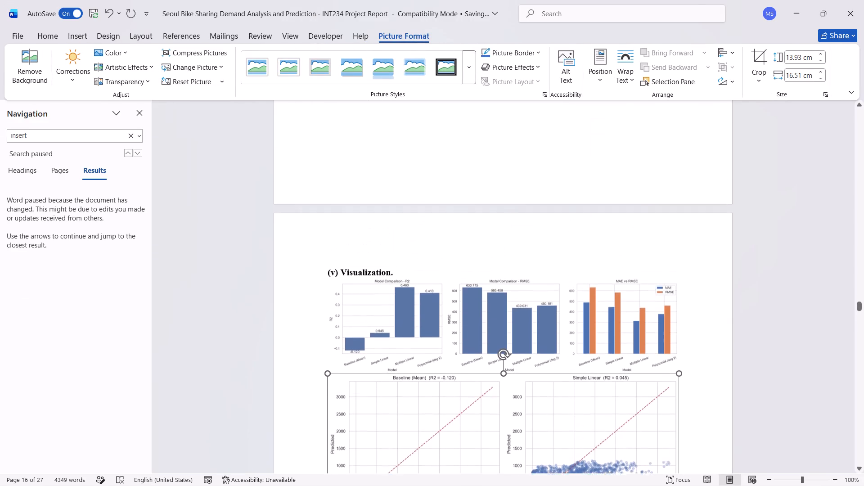
Replace the Figure 6 placeholder after Visualization at the end of section 4.5 with the picture 06_Best_Model_Diagnostics.
{"action": "scroll", "coordinate": [439, 241], "scroll_direction": "down", "scroll_amount": 4}
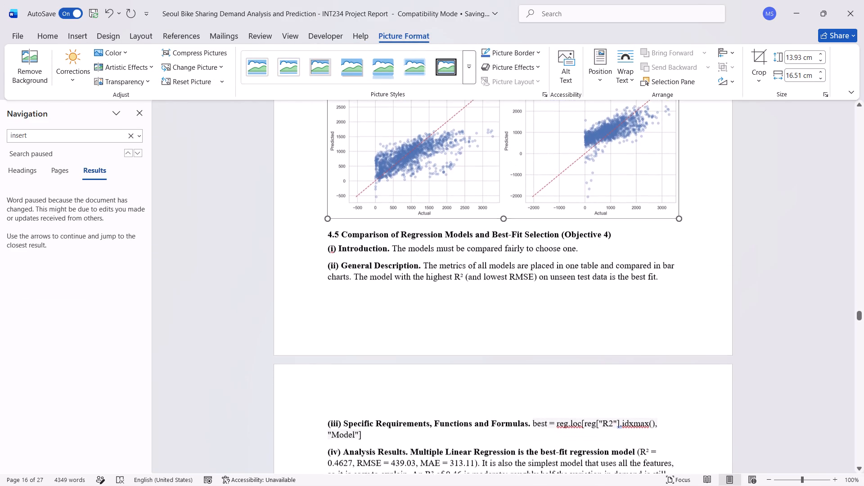
{"action": "left_click", "coordinate": [135, 154]}
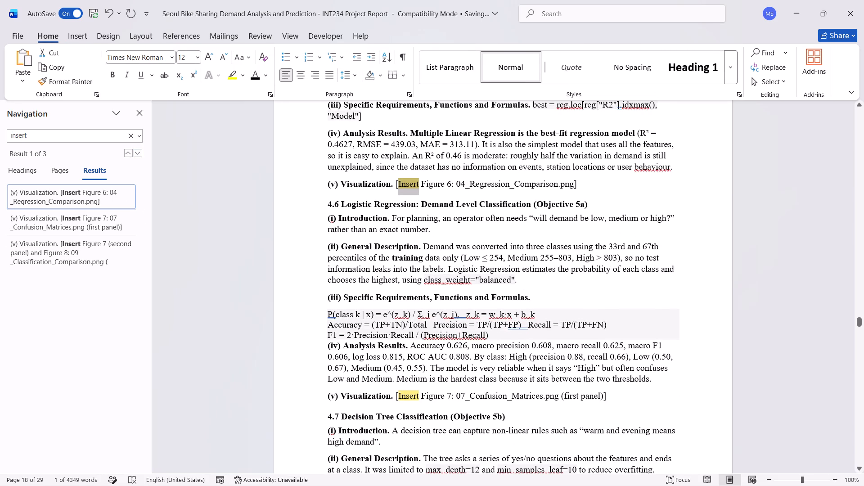
{"action": "left_click_drag", "start_coordinate": [579, 183], "coordinate": [398, 180]}
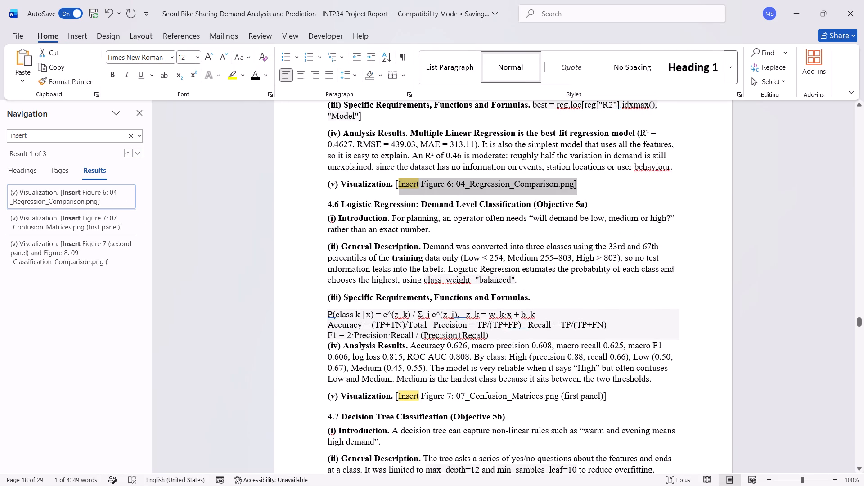
{"action": "left_click_drag", "start_coordinate": [398, 180], "coordinate": [396, 180]}
{"action": "key", "text": "BackSpace"}
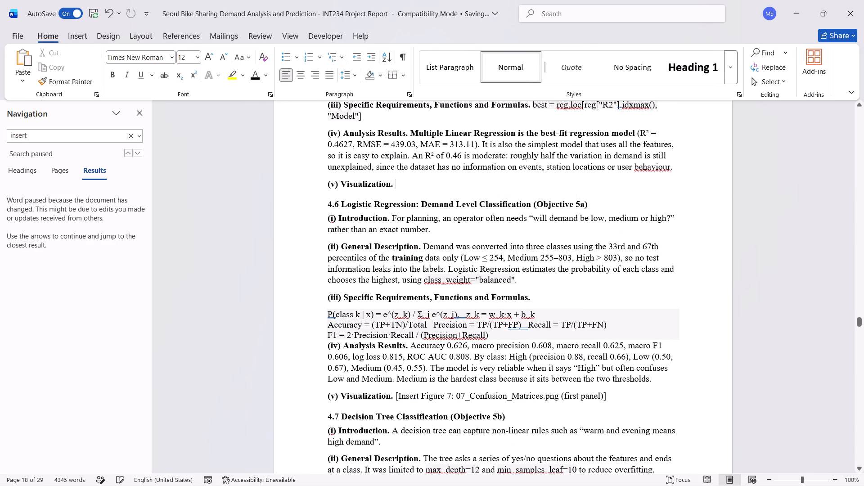
{"action": "left_click", "coordinate": [73, 29]}
{"action": "left_click", "coordinate": [123, 70]}
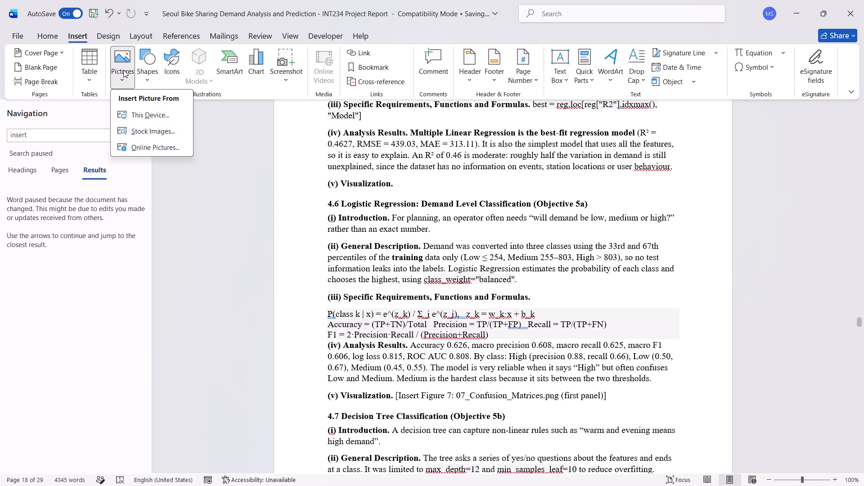
{"action": "left_click", "coordinate": [142, 118]}
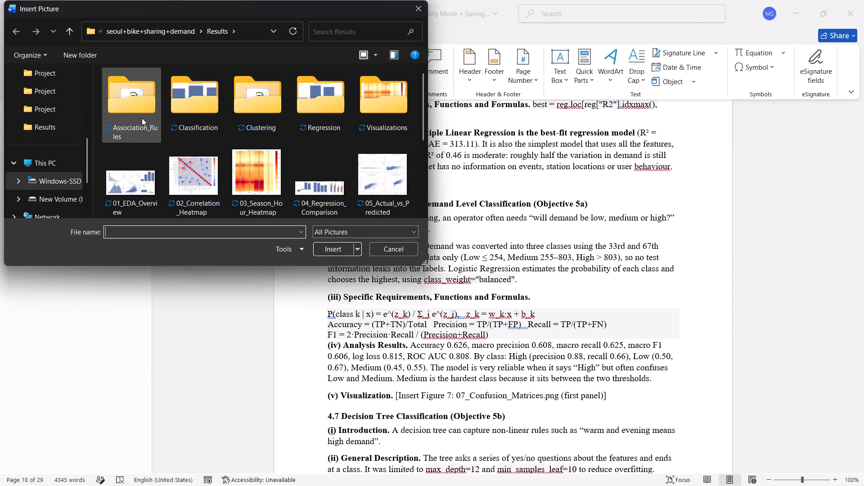
{"action": "scroll", "coordinate": [142, 118], "scroll_direction": "down", "scroll_amount": 1}
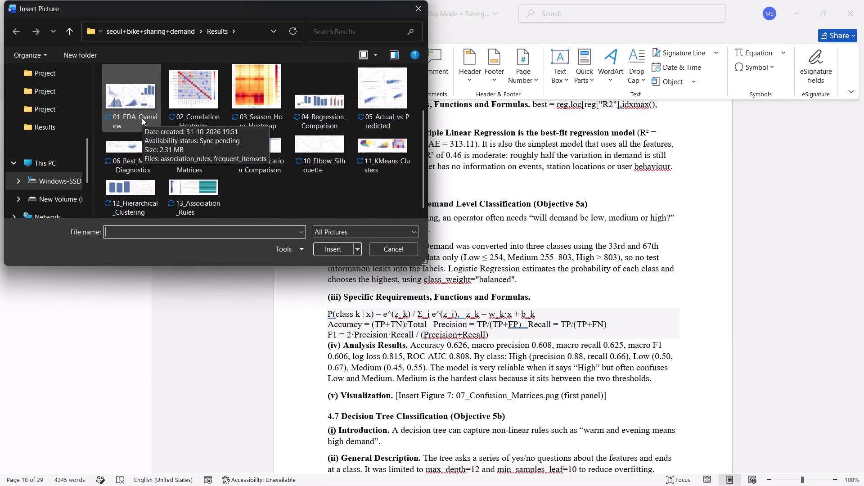
{"action": "scroll", "coordinate": [142, 118], "scroll_direction": "down", "scroll_amount": 1}
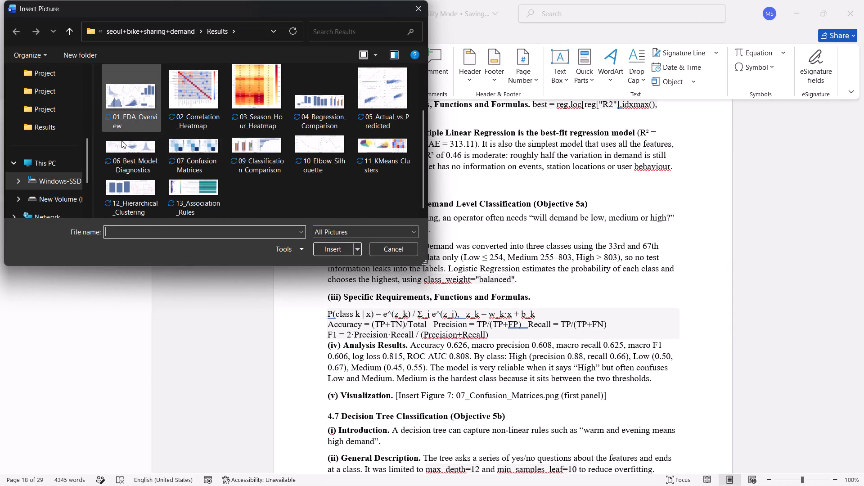
{"action": "left_click", "coordinate": [121, 140]}
{"action": "left_click", "coordinate": [337, 251]}
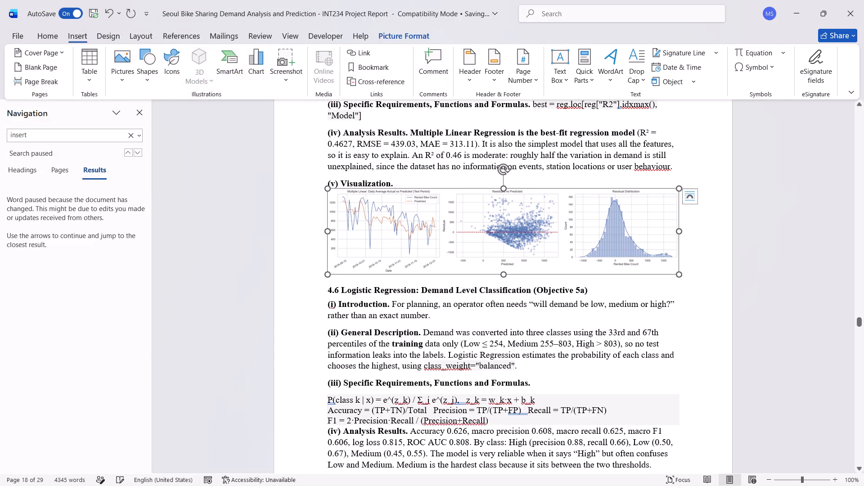
Replace the Figure 7 (first panel) placeholder after Visualization at the end of section 4.6 with the picture 07_Confusion_Matrices.
{"action": "left_click", "coordinate": [137, 156]}
{"action": "left_click_drag", "start_coordinate": [610, 185], "coordinate": [394, 186]}
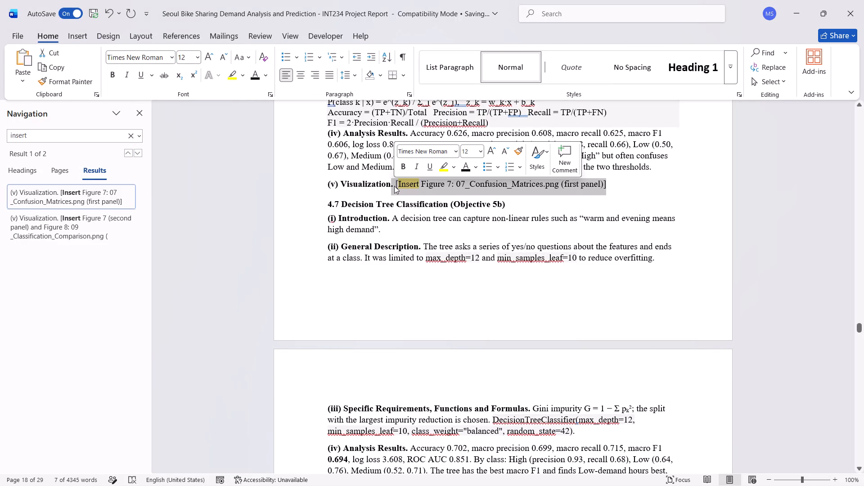
{"action": "key", "text": "shift+Right"}
{"action": "key", "text": "BackSpace"}
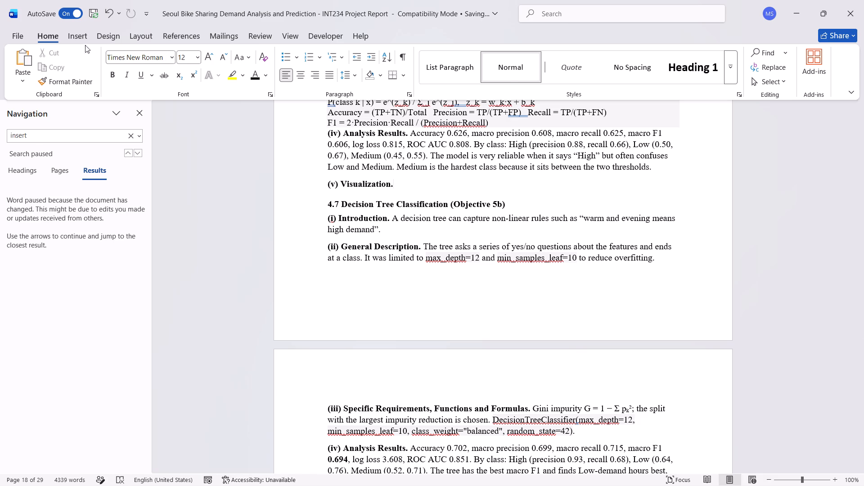
{"action": "left_click", "coordinate": [77, 38]}
{"action": "left_click", "coordinate": [121, 72]}
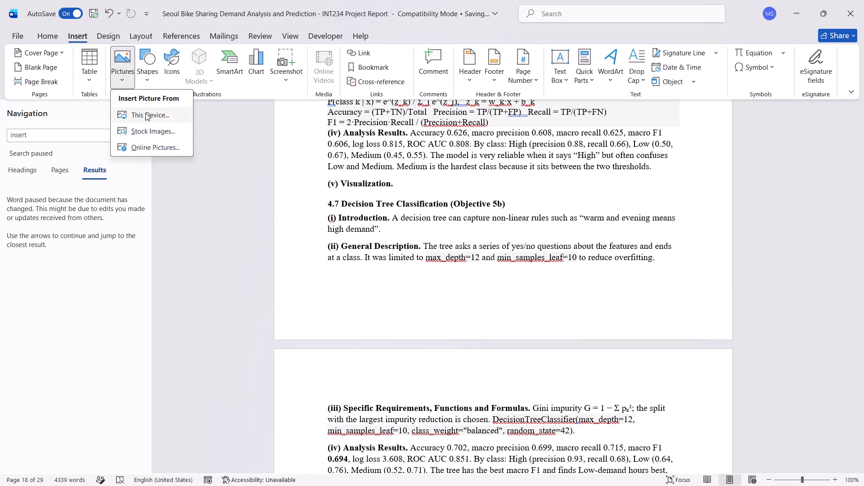
{"action": "left_click", "coordinate": [146, 114]}
{"action": "scroll", "coordinate": [146, 114], "scroll_direction": "down", "scroll_amount": 1}
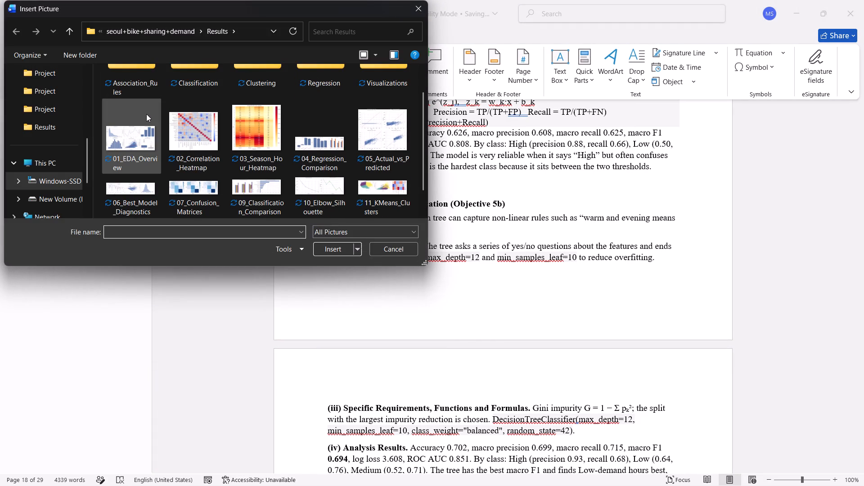
{"action": "scroll", "coordinate": [146, 114], "scroll_direction": "down", "scroll_amount": 1}
{"action": "left_click", "coordinate": [185, 192]}
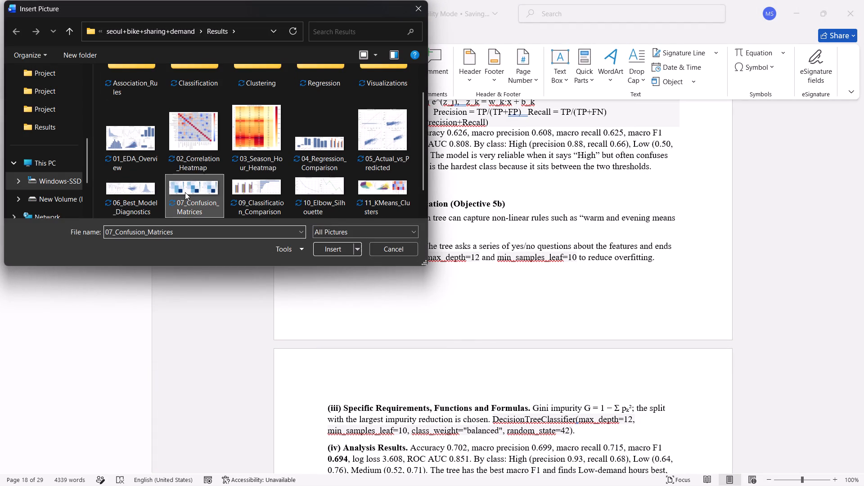
{"action": "left_click", "coordinate": [326, 247]}
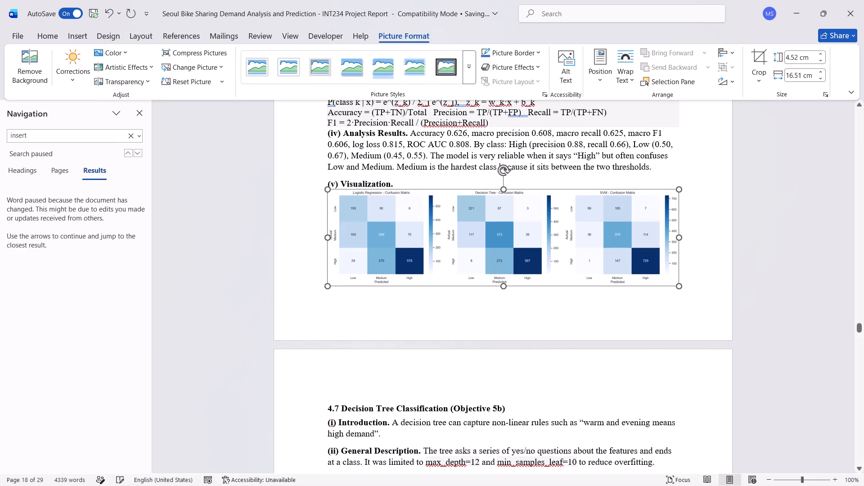
Delete the line "(v) Visualization. [Insert Figure 7 (second panel) and Figure 8:" in section 4.7, keeping the text from "09_Classification_Comparison.png" on.
{"action": "left_click", "coordinate": [140, 155]}
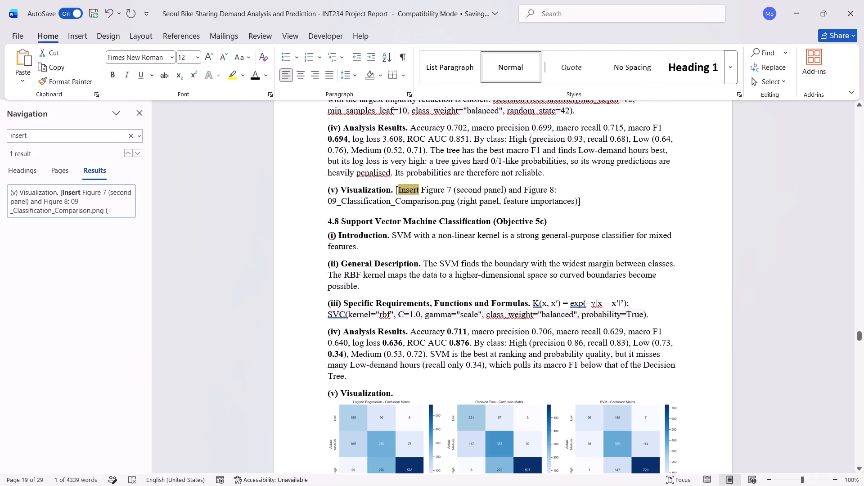
{"action": "left_click_drag", "start_coordinate": [559, 188], "coordinate": [359, 189]}
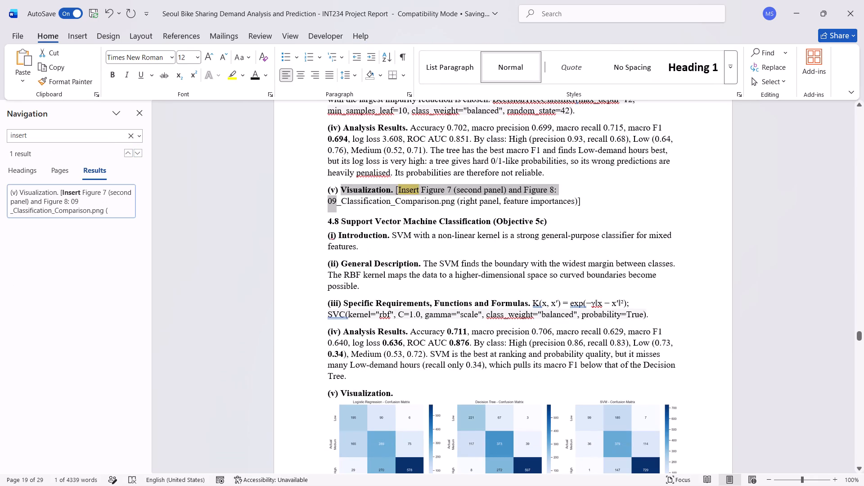
{"action": "left_click_drag", "start_coordinate": [359, 189], "coordinate": [326, 190]}
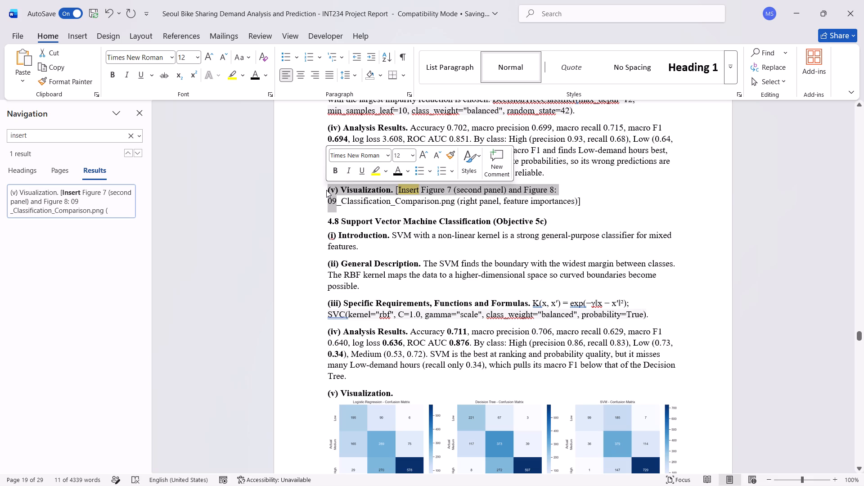
{"action": "key", "text": "shift+Up"}
{"action": "key", "text": "shift+Down"}
{"action": "key", "text": "shift+Down"}
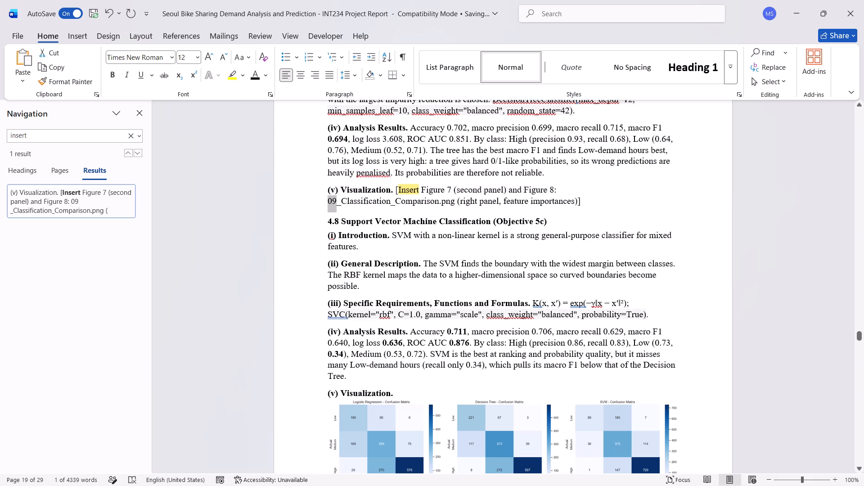
{"action": "left_click", "coordinate": [327, 189]}
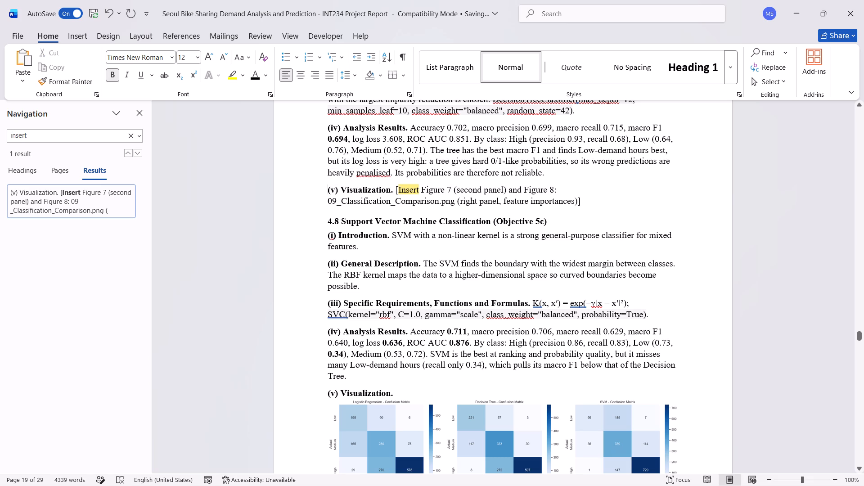
{"action": "key", "text": "shift+Down"}
{"action": "key", "text": "shift+Left"}
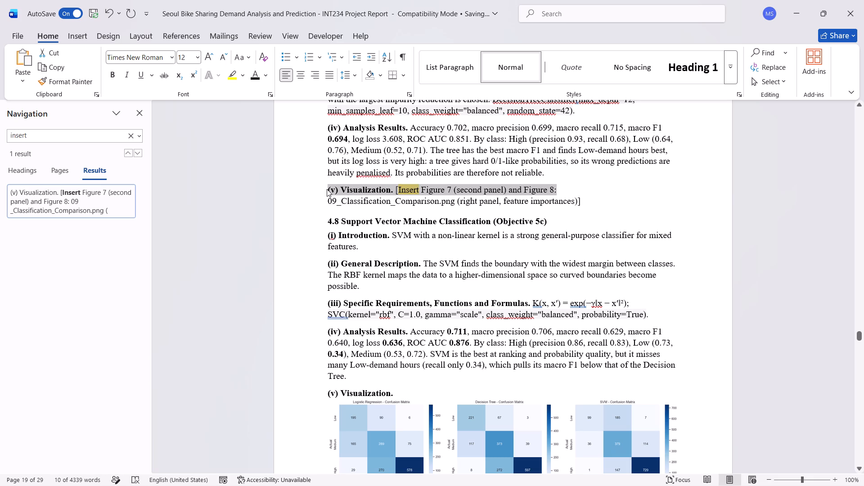
{"action": "key", "text": "BackSpace"}
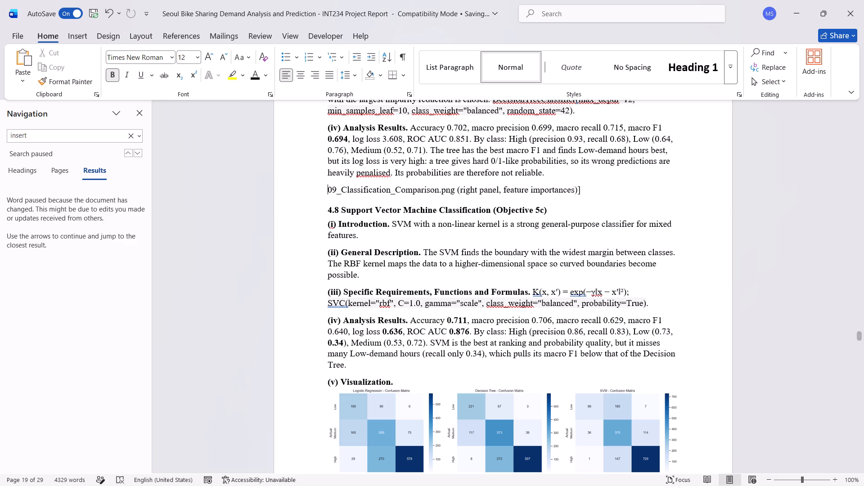
Search the report for any further "insert" placeholder and close the document search.
{"action": "left_click", "coordinate": [139, 152]}
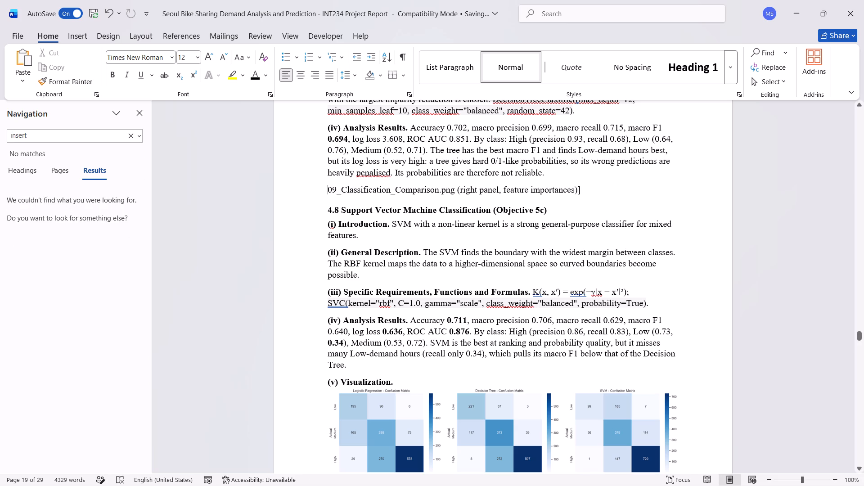
{"action": "left_click", "coordinate": [146, 117]}
Return to the title page at the start of the report and save the document.
{"action": "scroll", "coordinate": [246, 215], "scroll_direction": "up", "scroll_amount": 7}
{"action": "scroll", "coordinate": [246, 215], "scroll_direction": "up", "scroll_amount": 16}
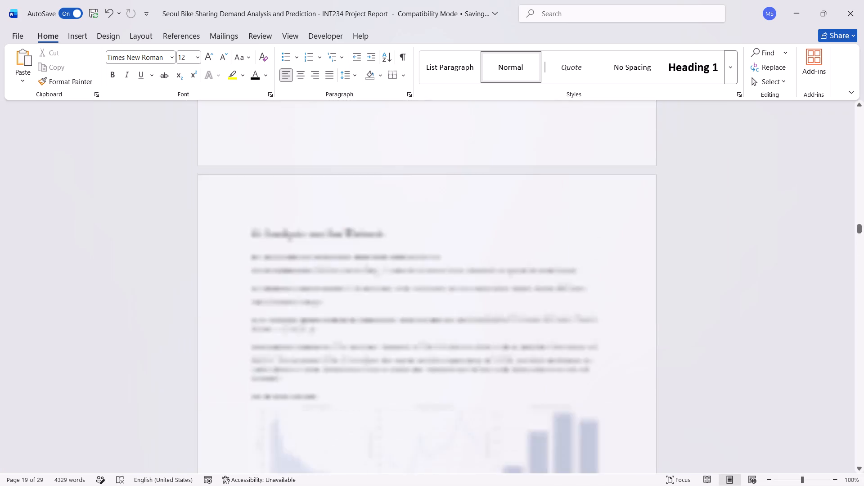
{"action": "scroll", "coordinate": [246, 215], "scroll_direction": "up", "scroll_amount": 16}
{"action": "left_click", "coordinate": [12, 36]}
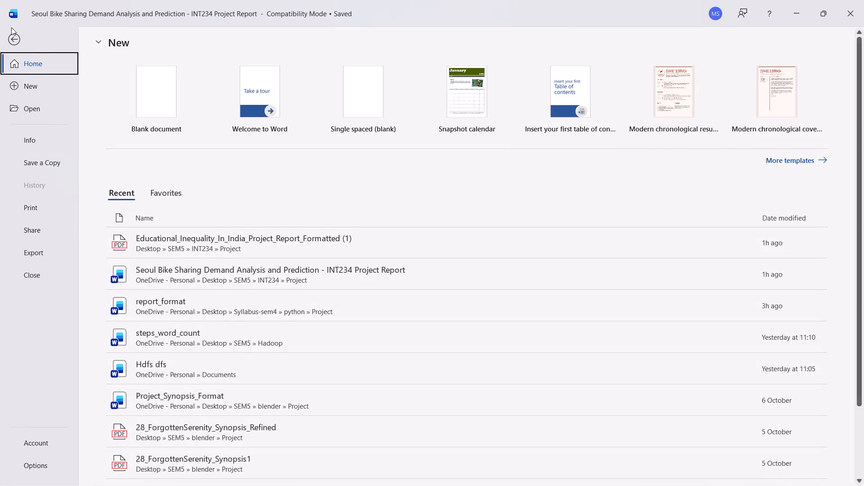
{"action": "left_click", "coordinate": [14, 39]}
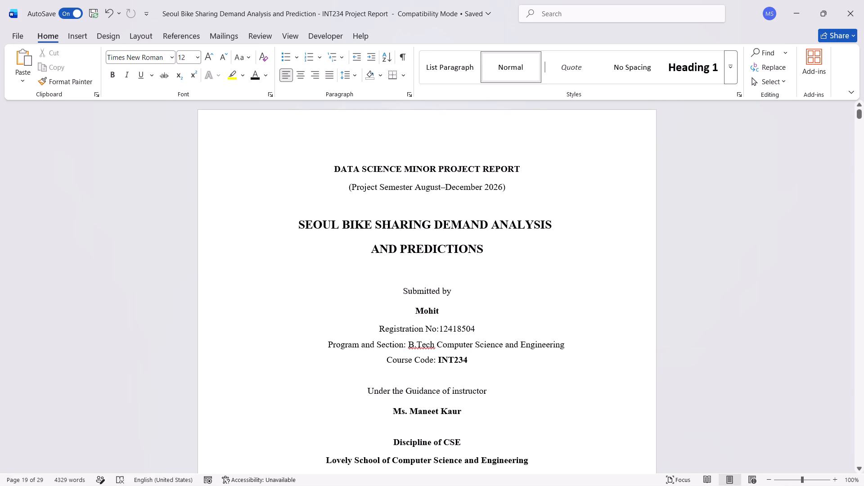
{"action": "key", "text": "ctrl+s"}
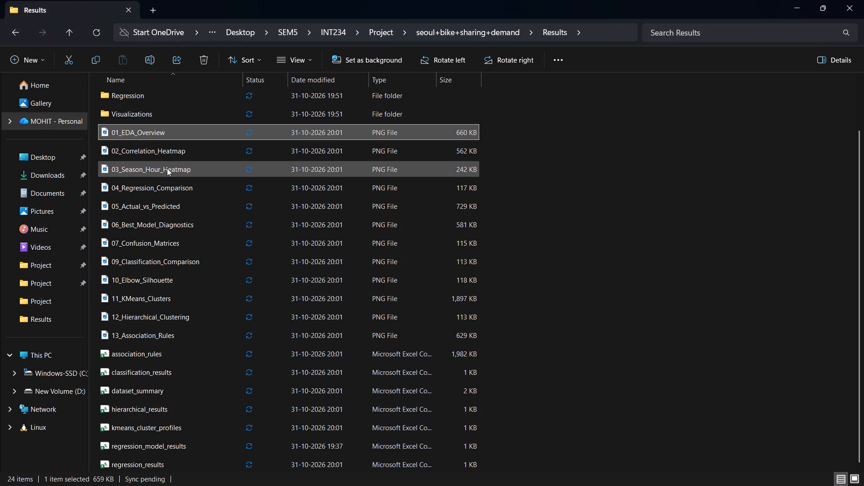
Examine the contents of the project's Results, Project and Report folders in File Explorer.
{"action": "scroll", "coordinate": [183, 283], "scroll_direction": "down", "scroll_amount": 4}
{"action": "scroll", "coordinate": [183, 283], "scroll_direction": "up", "scroll_amount": 7}
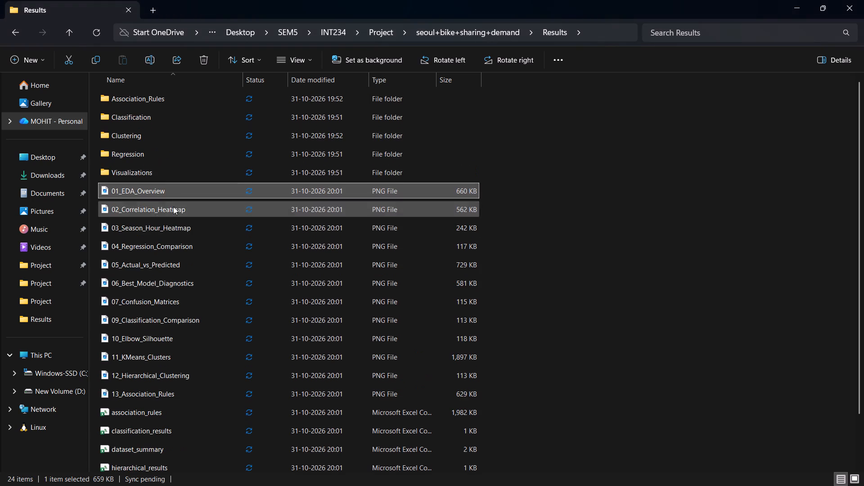
{"action": "scroll", "coordinate": [155, 183], "scroll_direction": "up", "scroll_amount": 4}
{"action": "scroll", "coordinate": [155, 183], "scroll_direction": "down", "scroll_amount": 3}
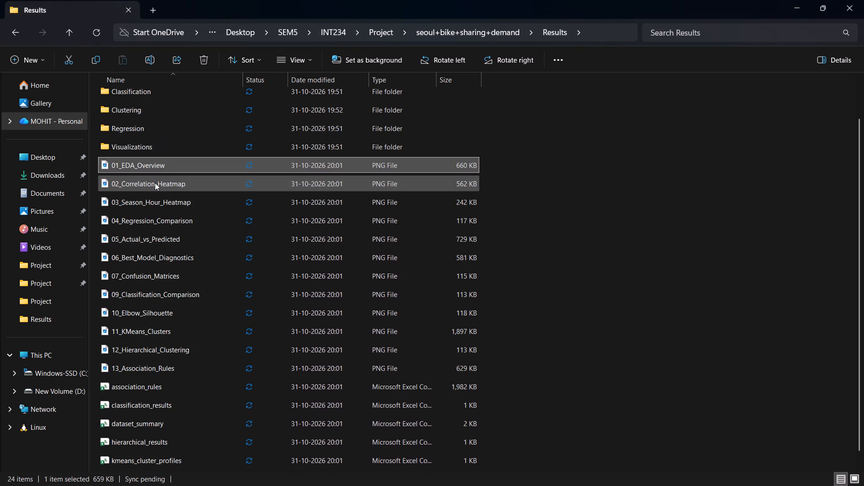
{"action": "scroll", "coordinate": [155, 183], "scroll_direction": "down", "scroll_amount": 2}
{"action": "left_click", "coordinate": [473, 33]}
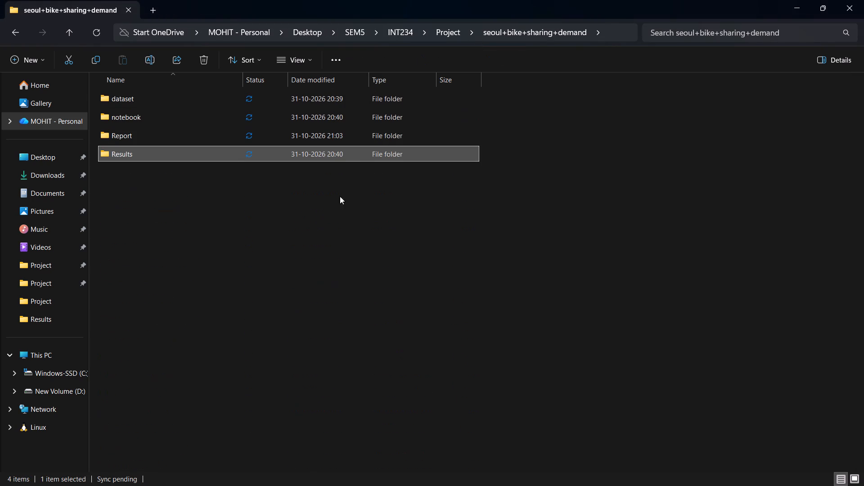
{"action": "left_click", "coordinate": [455, 28]}
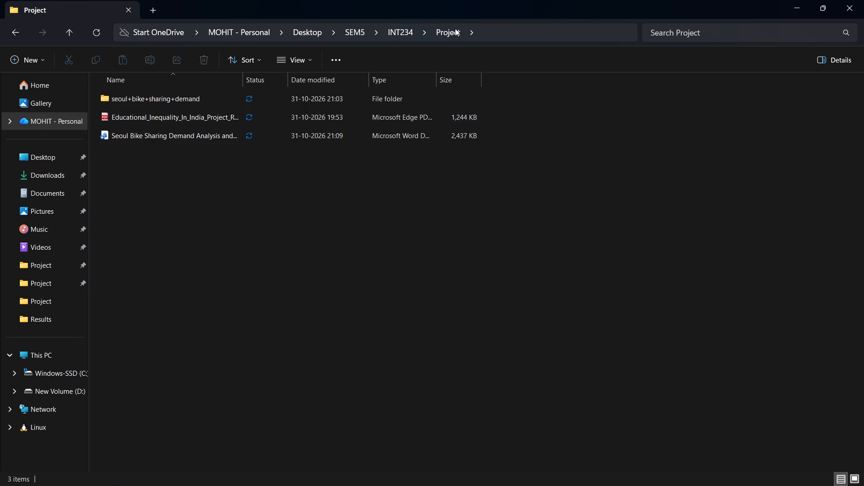
{"action": "double_click", "coordinate": [179, 94]}
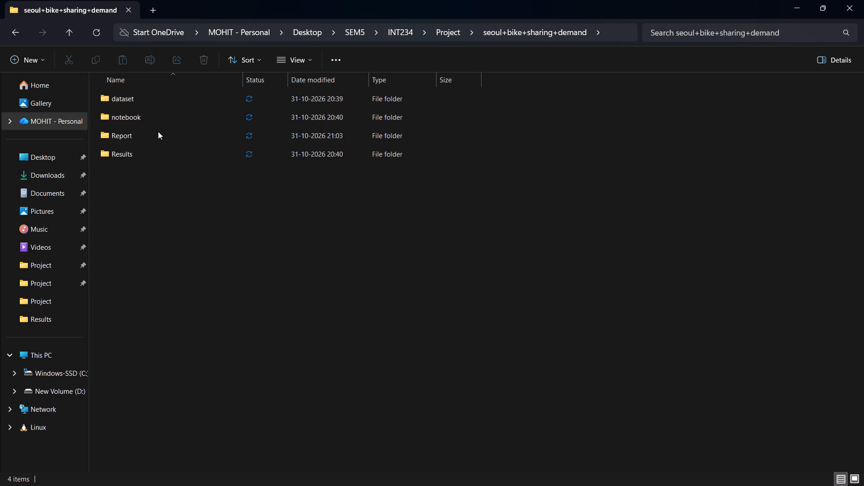
{"action": "double_click", "coordinate": [158, 131]}
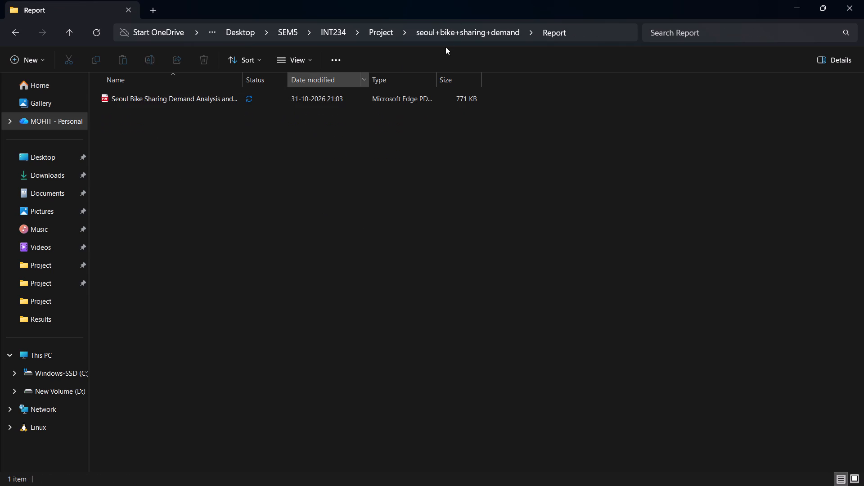
{"action": "left_click", "coordinate": [445, 33]}
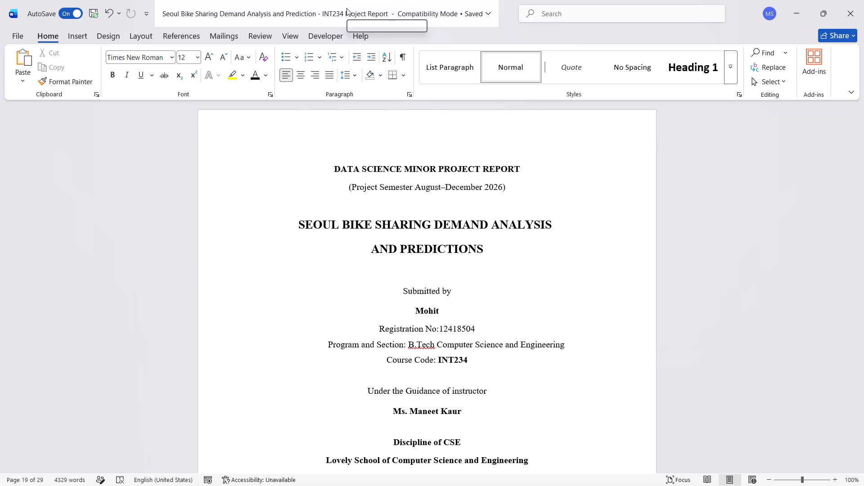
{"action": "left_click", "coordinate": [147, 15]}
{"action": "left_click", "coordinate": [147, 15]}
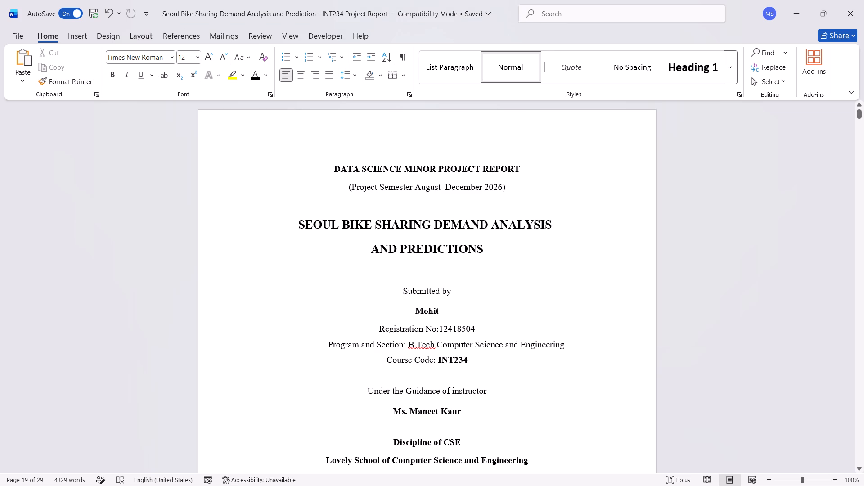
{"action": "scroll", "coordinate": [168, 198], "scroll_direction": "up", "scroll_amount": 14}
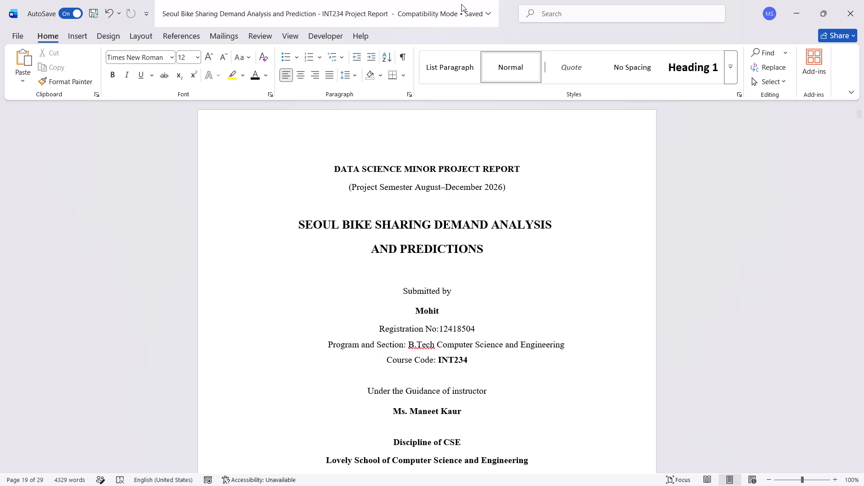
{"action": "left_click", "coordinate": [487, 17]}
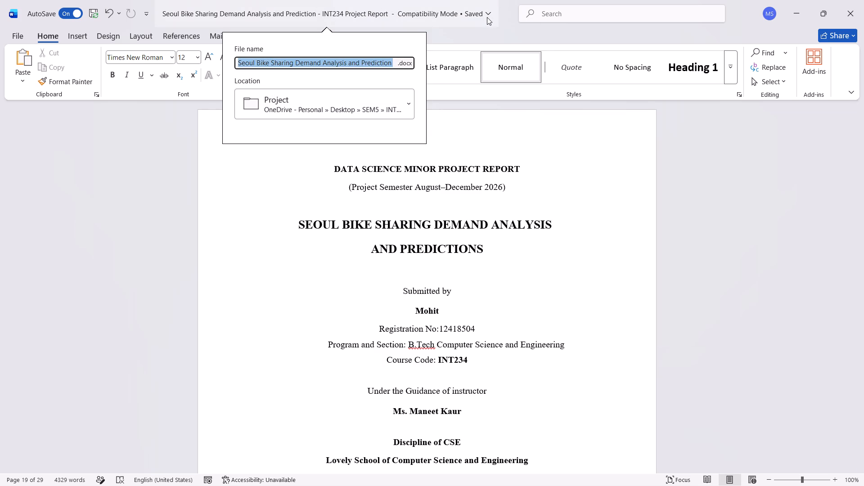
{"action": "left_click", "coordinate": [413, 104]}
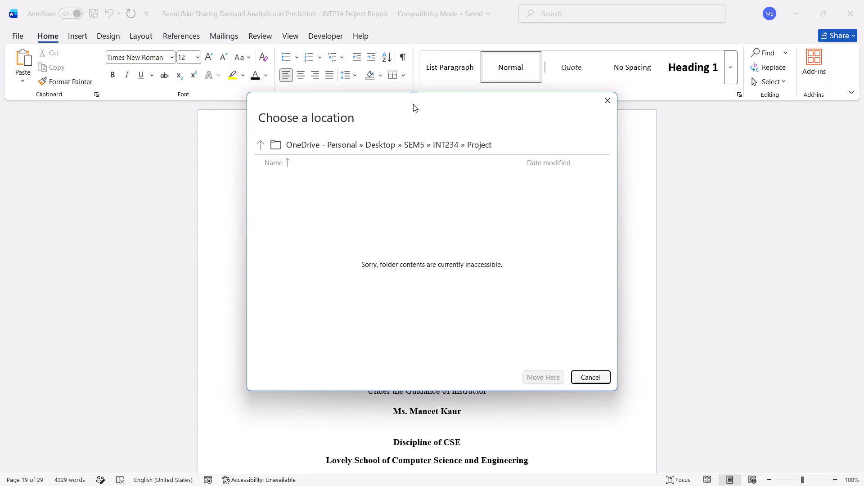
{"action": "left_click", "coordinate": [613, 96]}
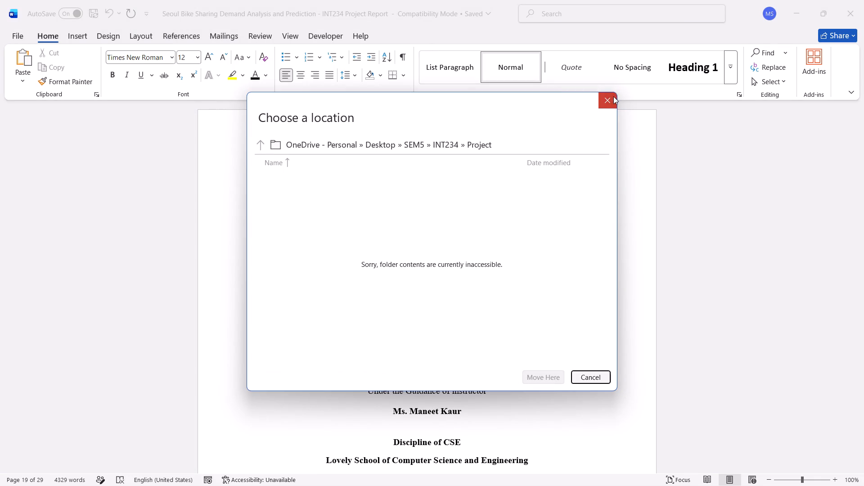
In Word, start saving a copy of the report into Desktop > SEM5 > INT234 > Project > seoul+bike+sharing+demand > Report.
{"action": "left_click", "coordinate": [21, 33]}
{"action": "left_click", "coordinate": [45, 165]}
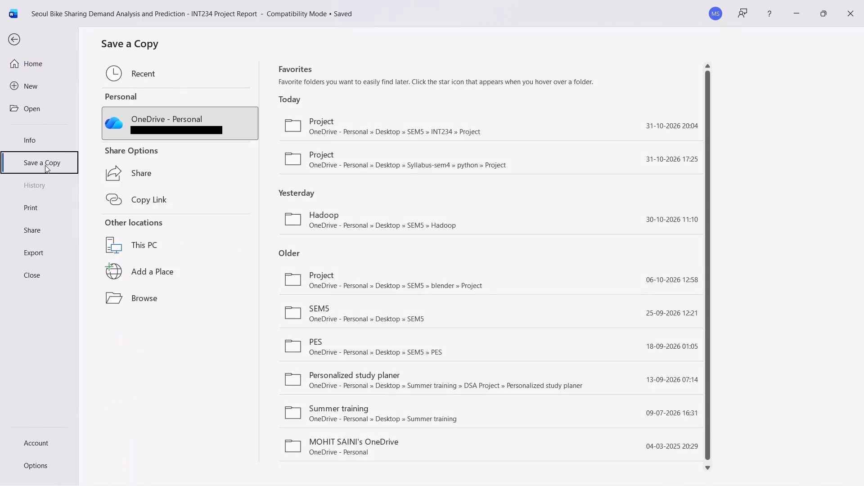
{"action": "left_click", "coordinate": [140, 296]}
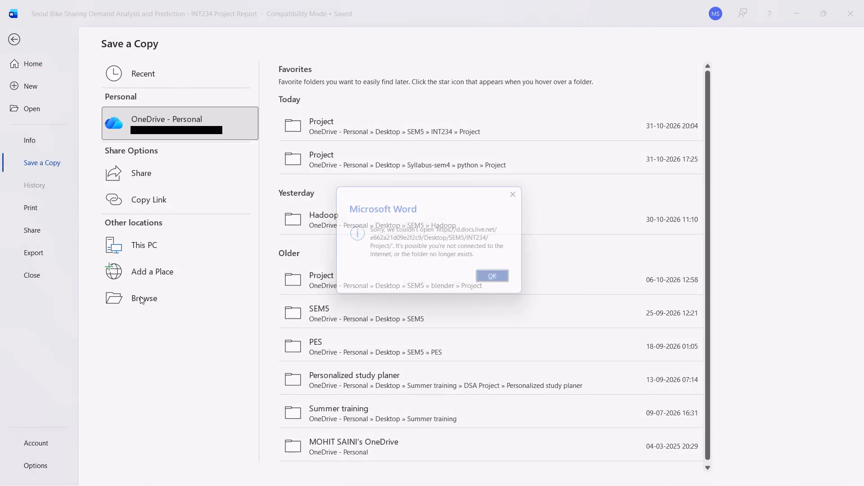
{"action": "left_click", "coordinate": [498, 279]}
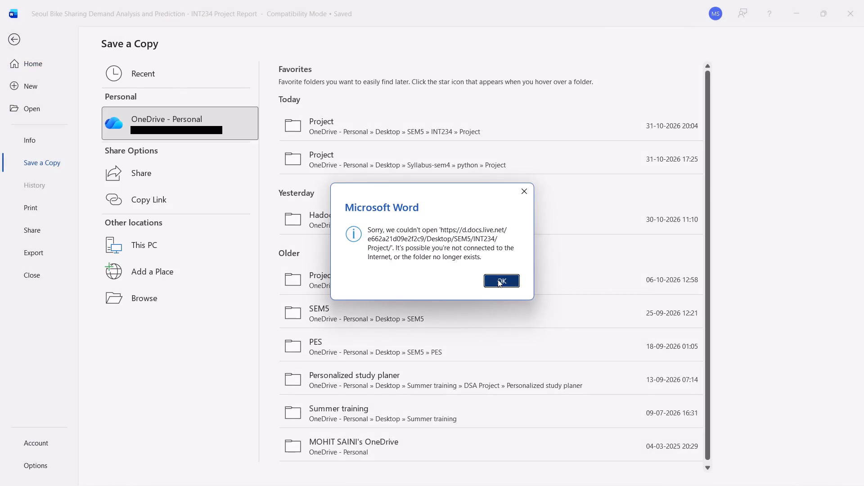
{"action": "left_click", "coordinate": [420, 7]}
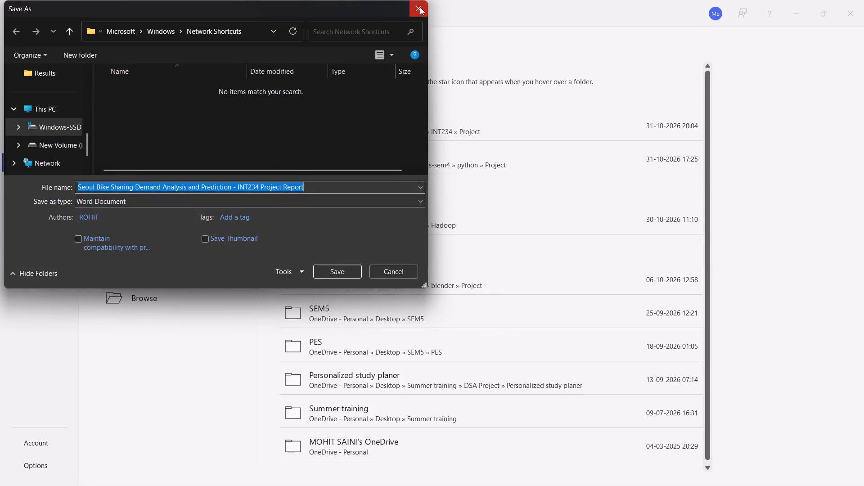
{"action": "left_click", "coordinate": [153, 241]}
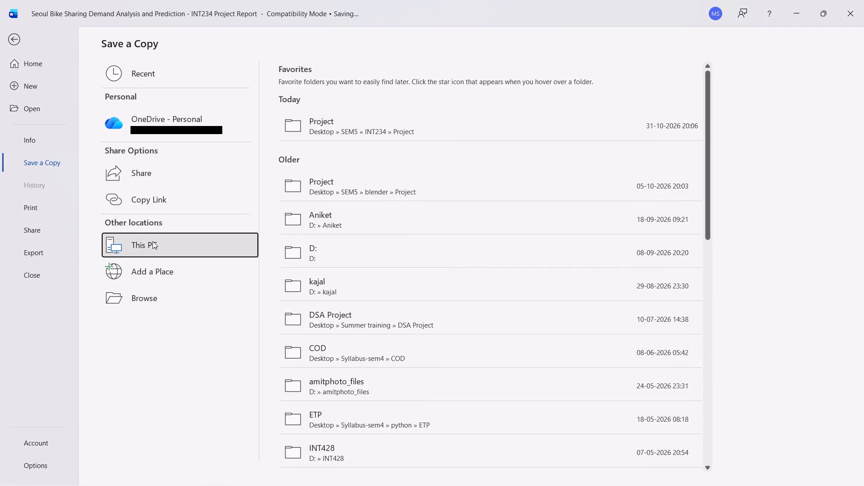
{"action": "left_click", "coordinate": [153, 241]}
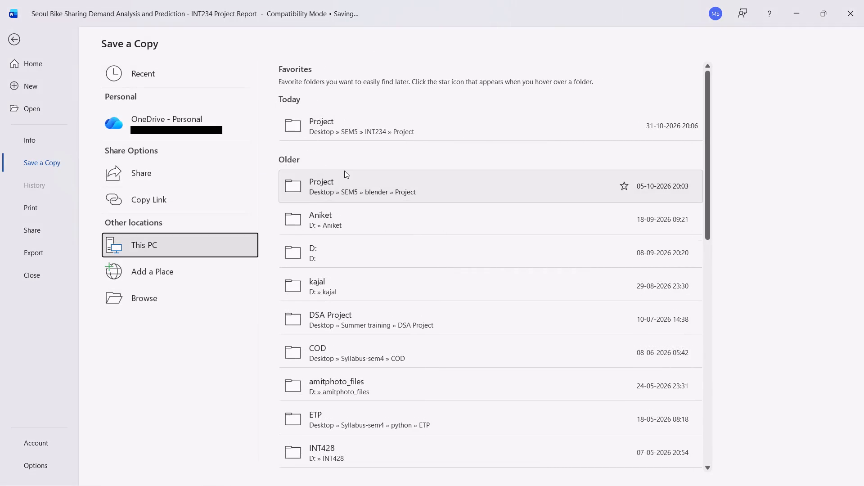
{"action": "scroll", "coordinate": [344, 171], "scroll_direction": "down", "scroll_amount": 5}
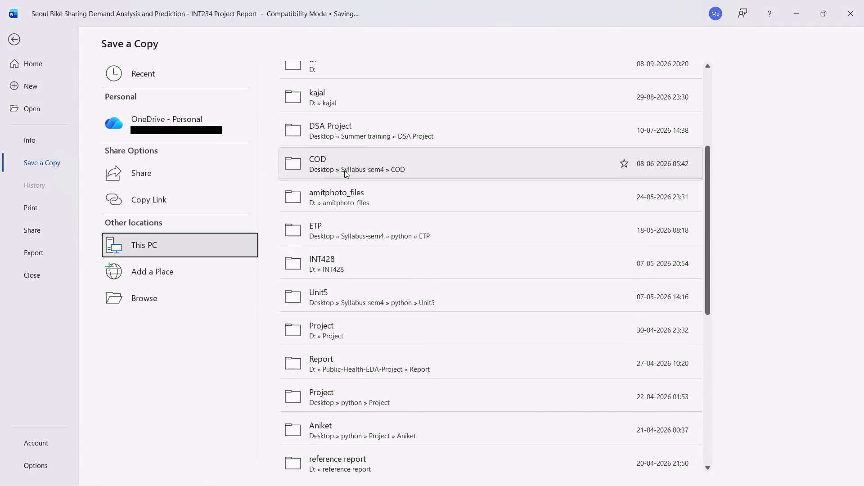
{"action": "scroll", "coordinate": [344, 171], "scroll_direction": "down", "scroll_amount": 1}
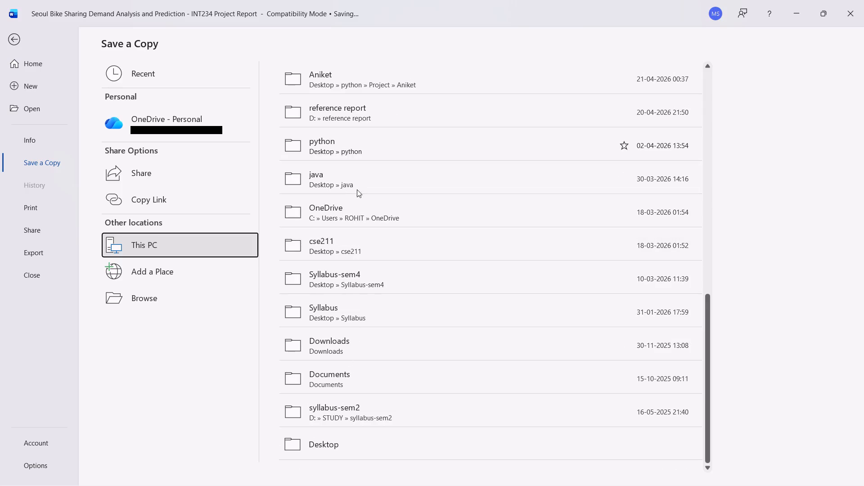
{"action": "left_click", "coordinate": [322, 441]}
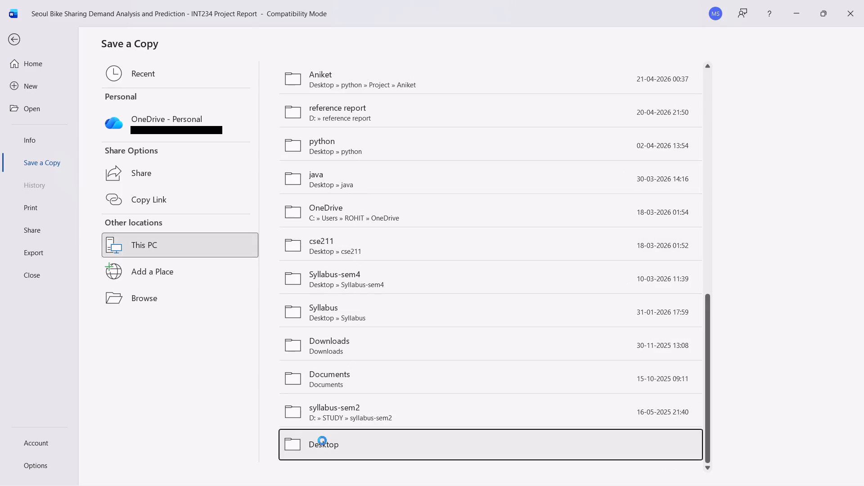
{"action": "double_click", "coordinate": [148, 108]}
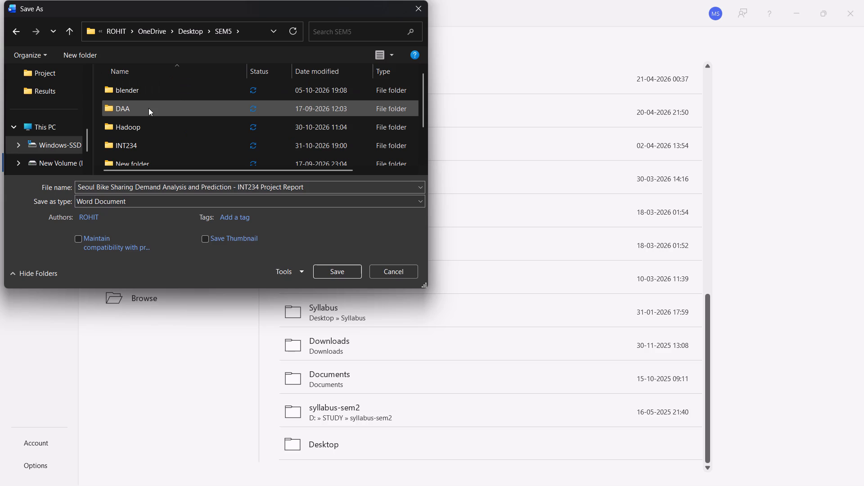
{"action": "double_click", "coordinate": [144, 141]}
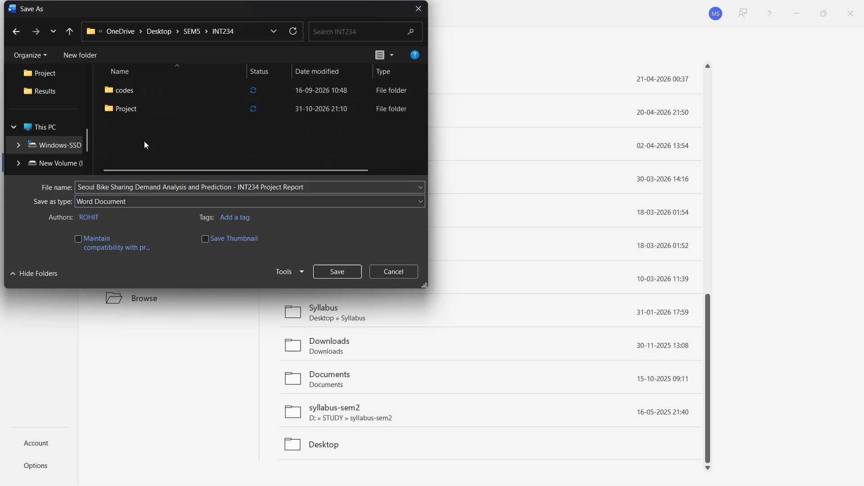
{"action": "double_click", "coordinate": [144, 103]}
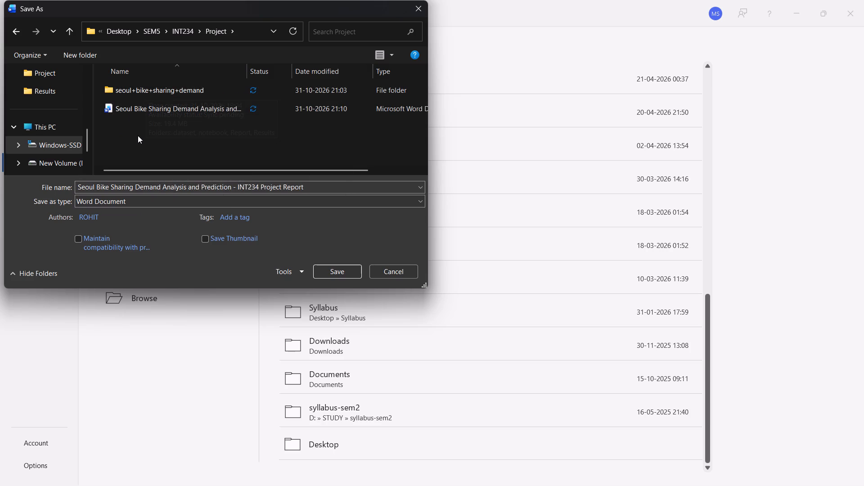
{"action": "double_click", "coordinate": [164, 90]}
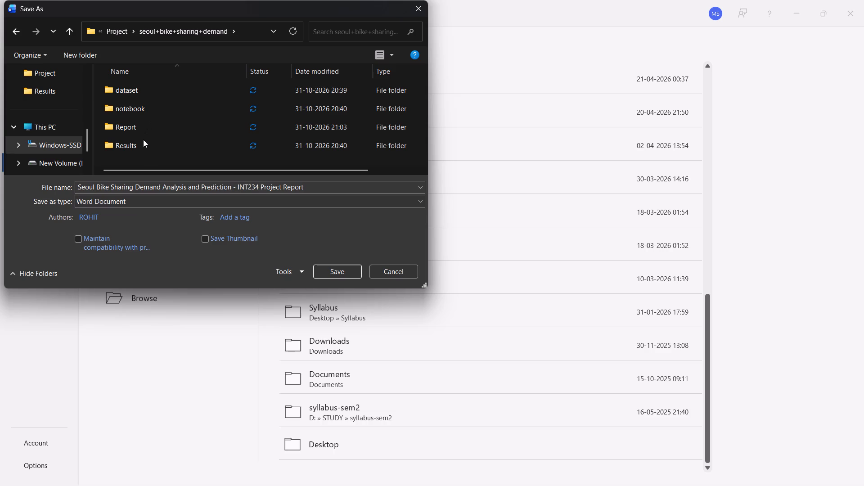
{"action": "double_click", "coordinate": [145, 129]}
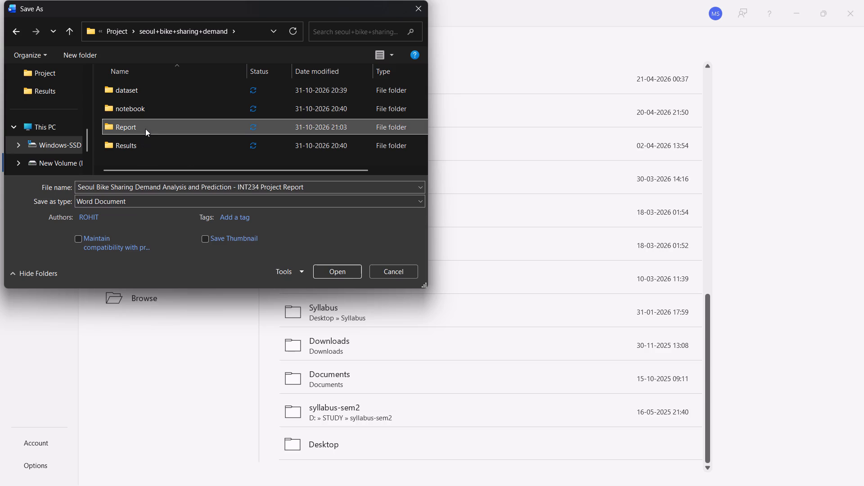
Save the copy in PDF format under the existing report name, replacing the older PDF in the Report folder.
{"action": "left_click", "coordinate": [174, 198]}
{"action": "left_click", "coordinate": [128, 264]}
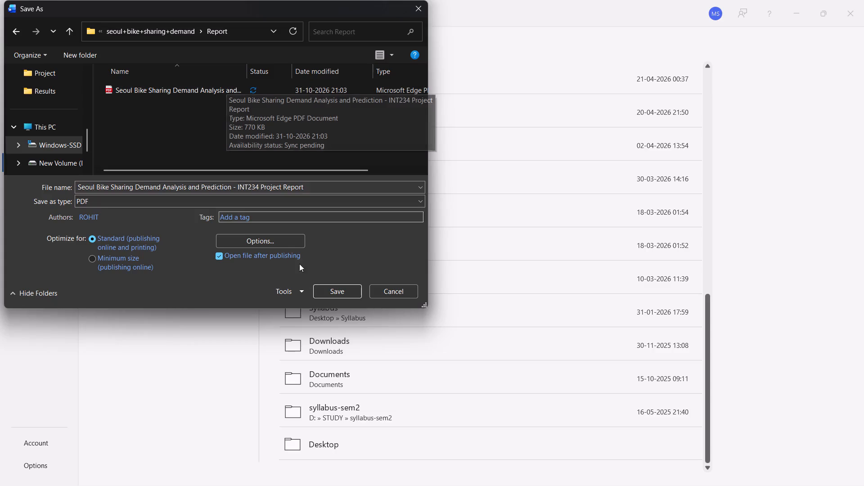
{"action": "left_click", "coordinate": [320, 294]}
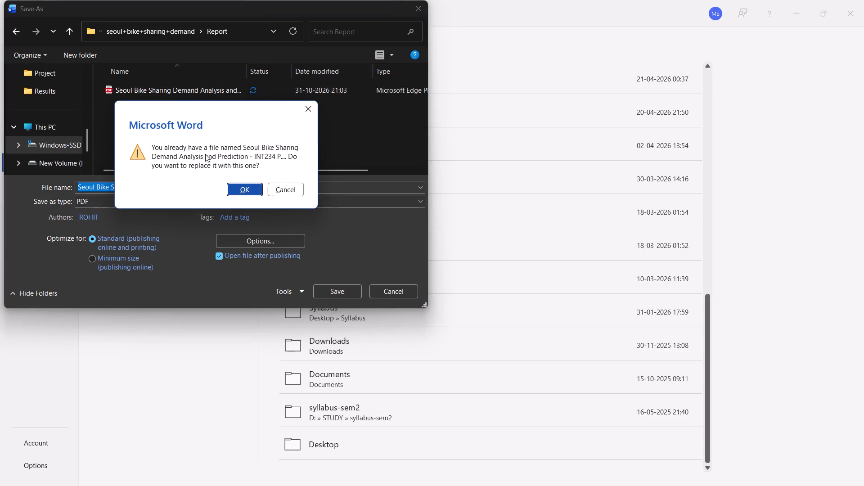
{"action": "left_click", "coordinate": [242, 188]}
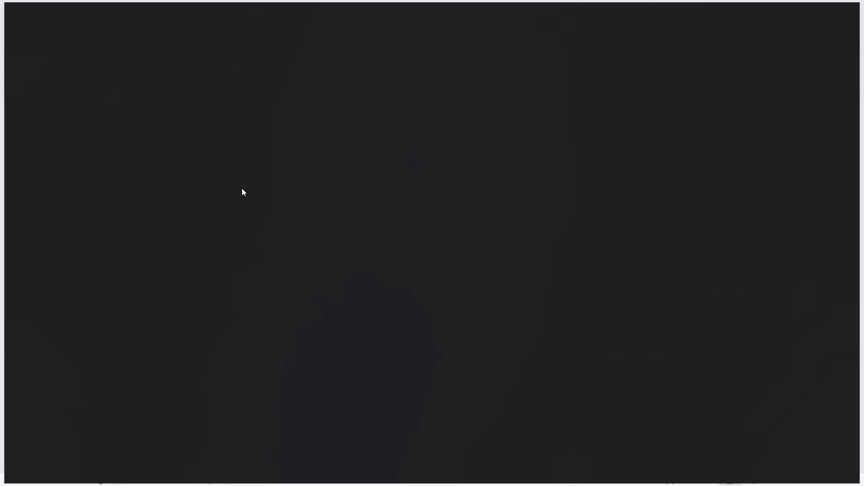
Review the exported PDF in Microsoft Edge from the title page through the declaration and table of contents to the conclusion.
{"action": "scroll", "coordinate": [336, 216], "scroll_direction": "up", "scroll_amount": 5}
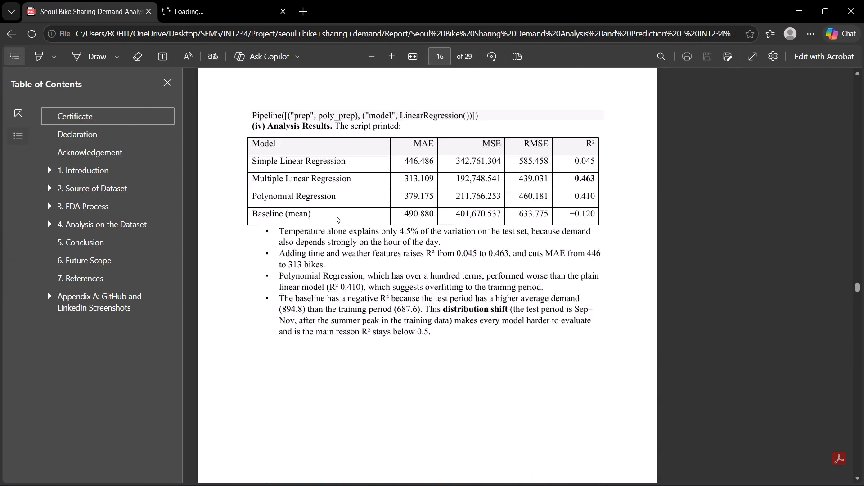
{"action": "scroll", "coordinate": [336, 216], "scroll_direction": "up", "scroll_amount": 9}
{"action": "scroll", "coordinate": [336, 216], "scroll_direction": "up", "scroll_amount": 12}
{"action": "scroll", "coordinate": [336, 216], "scroll_direction": "up", "scroll_amount": 9}
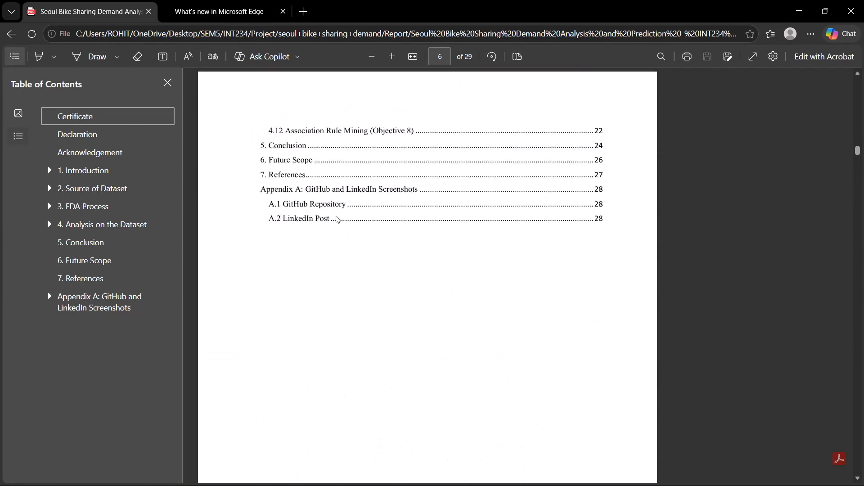
{"action": "scroll", "coordinate": [336, 216], "scroll_direction": "up", "scroll_amount": 16}
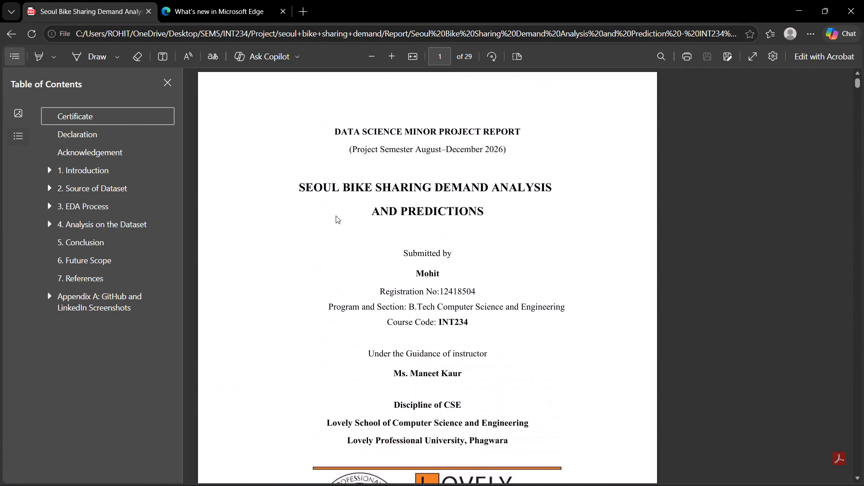
{"action": "scroll", "coordinate": [336, 216], "scroll_direction": "down", "scroll_amount": 6}
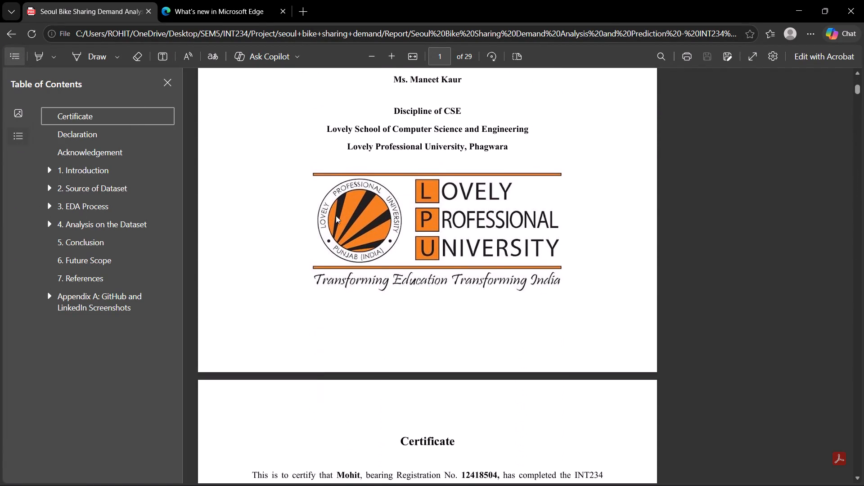
{"action": "scroll", "coordinate": [336, 216], "scroll_direction": "down", "scroll_amount": 9}
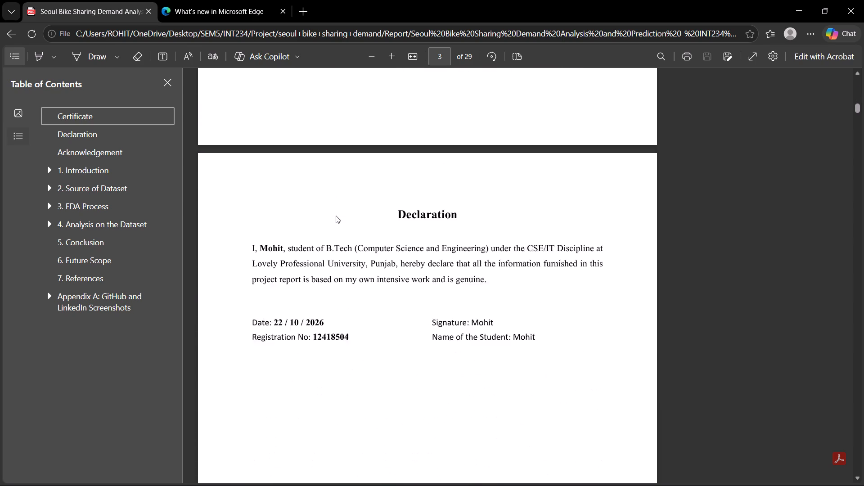
{"action": "scroll", "coordinate": [336, 216], "scroll_direction": "down", "scroll_amount": 6}
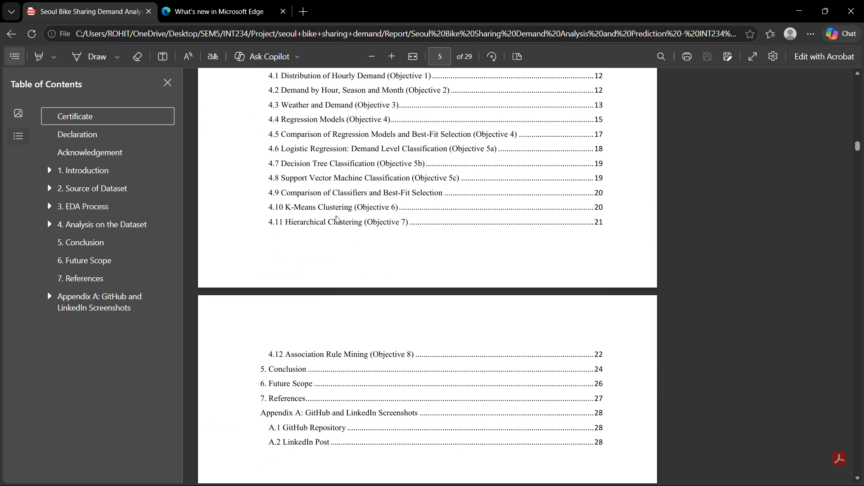
{"action": "scroll", "coordinate": [336, 216], "scroll_direction": "down", "scroll_amount": 7}
{"action": "scroll", "coordinate": [336, 216], "scroll_direction": "down", "scroll_amount": 20}
{"action": "scroll", "coordinate": [336, 216], "scroll_direction": "down", "scroll_amount": 12}
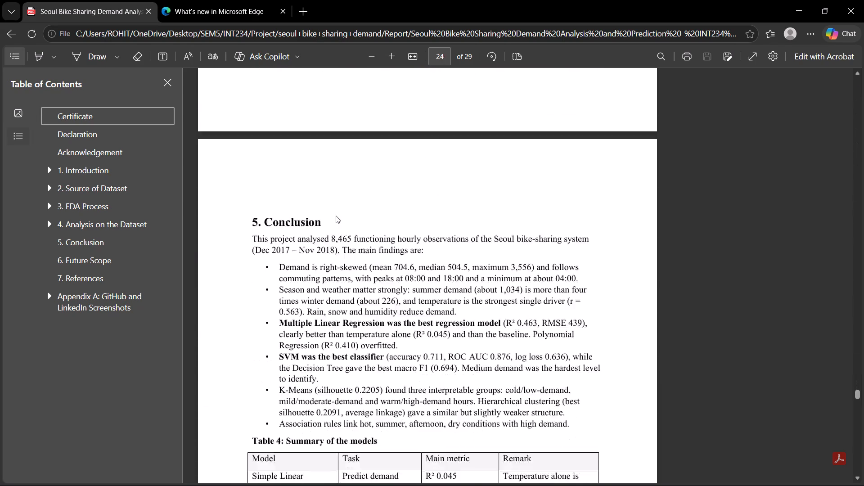
Examine the PDF's closing pages, including the GitHub and LinkedIn screenshots in Appendix A.
{"action": "scroll", "coordinate": [336, 216], "scroll_direction": "down", "scroll_amount": 3}
{"action": "scroll", "coordinate": [221, 270], "scroll_direction": "up", "scroll_amount": 8}
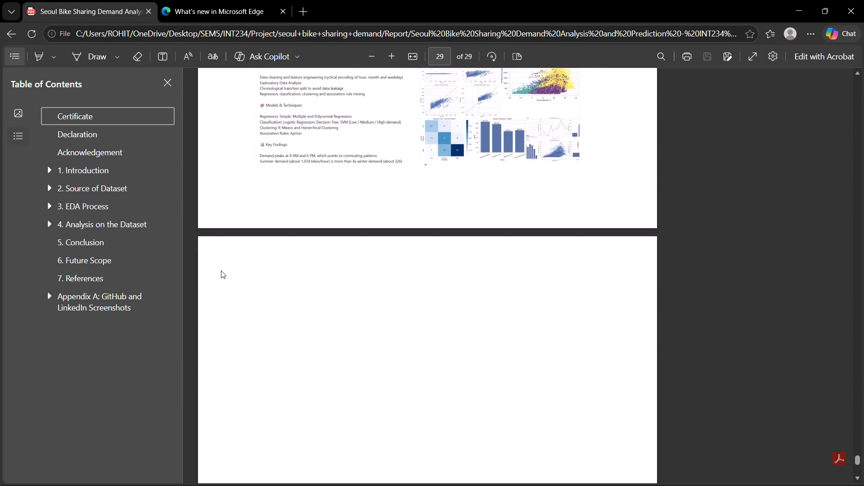
{"action": "scroll", "coordinate": [221, 270], "scroll_direction": "up", "scroll_amount": 3}
{"action": "left_click", "coordinate": [316, 280]}
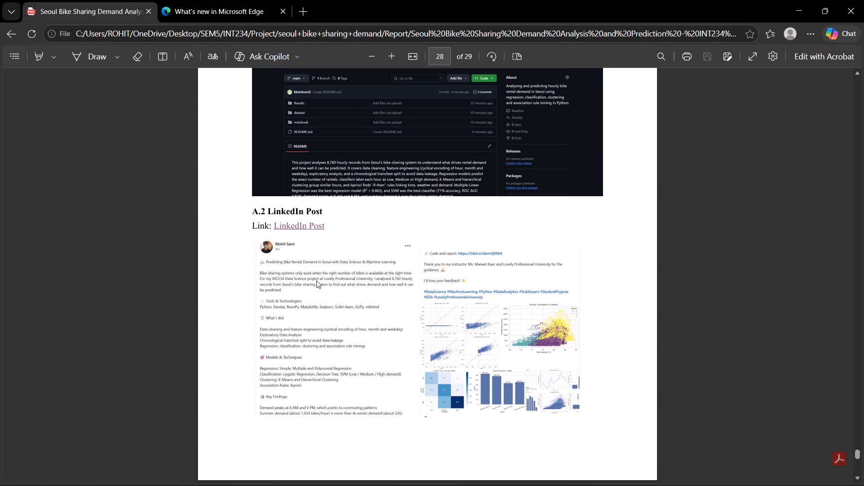
{"action": "left_click", "coordinate": [545, 239]}
{"action": "left_click", "coordinate": [545, 239]}
{"action": "scroll", "coordinate": [545, 239], "scroll_direction": "up", "scroll_amount": 2}
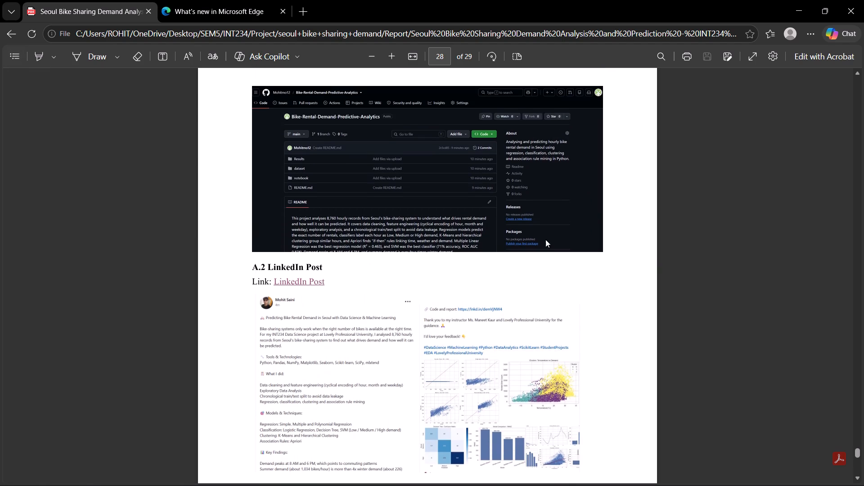
{"action": "scroll", "coordinate": [545, 239], "scroll_direction": "up", "scroll_amount": 5}
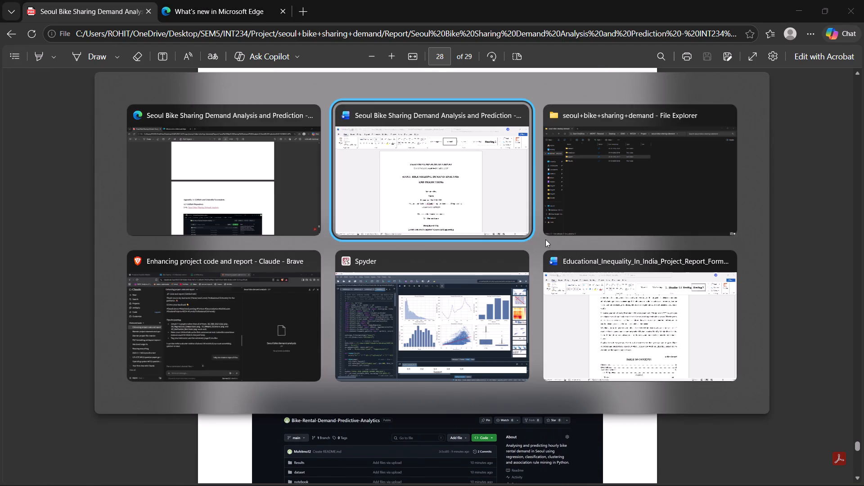
Switch to the report in Word and examine Appendix A, the title page, the declaration and the table of contents.
{"action": "scroll", "coordinate": [569, 214], "scroll_direction": "down", "scroll_amount": 20}
{"action": "scroll", "coordinate": [569, 214], "scroll_direction": "down", "scroll_amount": 12}
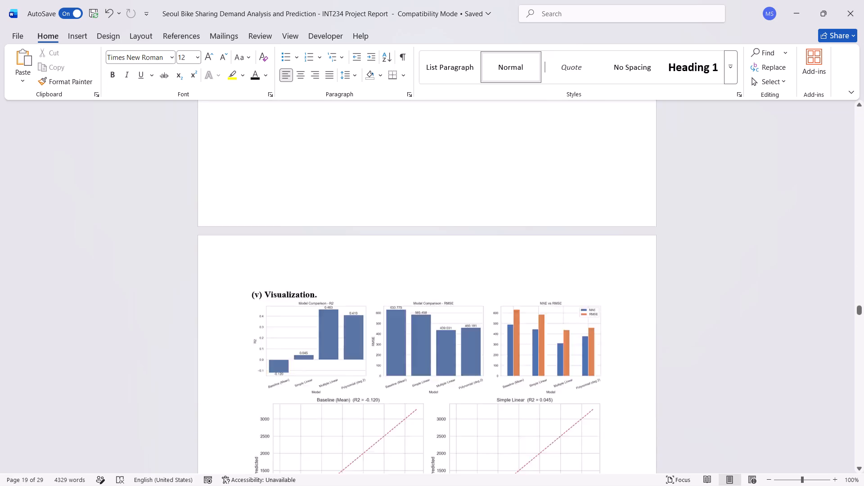
{"action": "scroll", "coordinate": [569, 214], "scroll_direction": "up", "scroll_amount": 9}
{"action": "scroll", "coordinate": [569, 214], "scroll_direction": "down", "scroll_amount": 7}
{"action": "scroll", "coordinate": [569, 214], "scroll_direction": "down", "scroll_amount": 16}
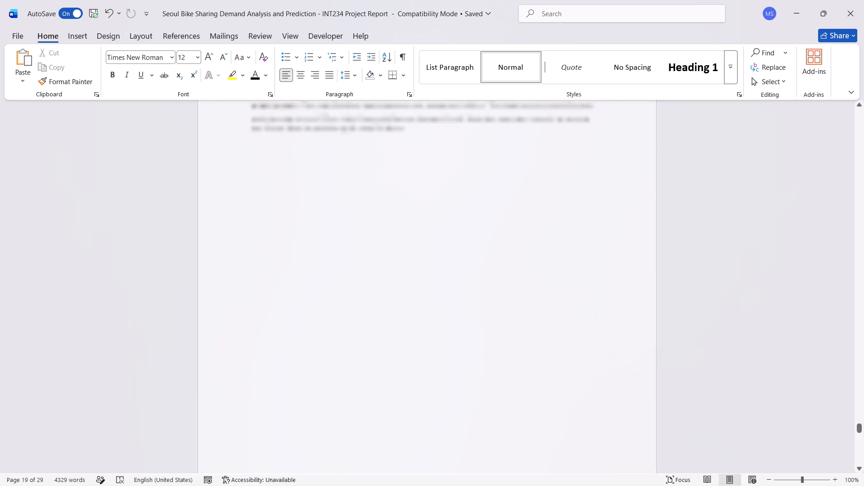
{"action": "scroll", "coordinate": [569, 214], "scroll_direction": "up", "scroll_amount": 8}
{"action": "scroll", "coordinate": [569, 214], "scroll_direction": "down", "scroll_amount": 1}
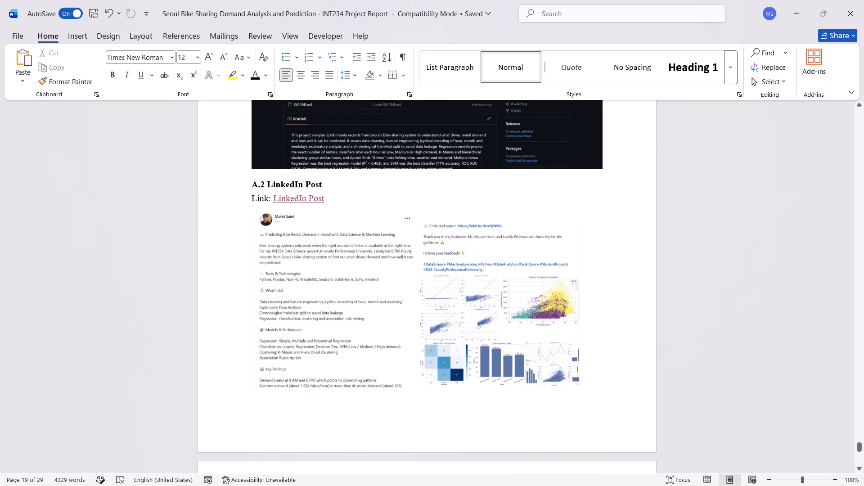
{"action": "scroll", "coordinate": [569, 214], "scroll_direction": "down", "scroll_amount": 2}
{"action": "scroll", "coordinate": [569, 214], "scroll_direction": "up", "scroll_amount": 3}
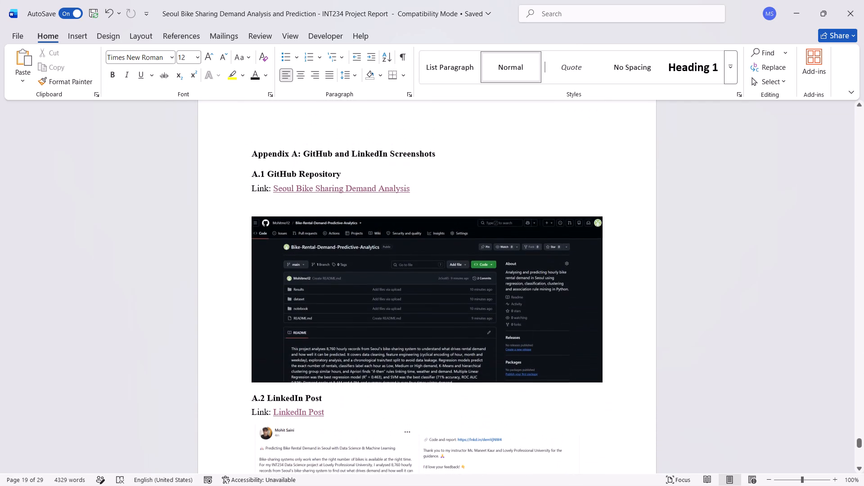
{"action": "scroll", "coordinate": [569, 214], "scroll_direction": "up", "scroll_amount": 20}
{"action": "scroll", "coordinate": [569, 214], "scroll_direction": "up", "scroll_amount": 3}
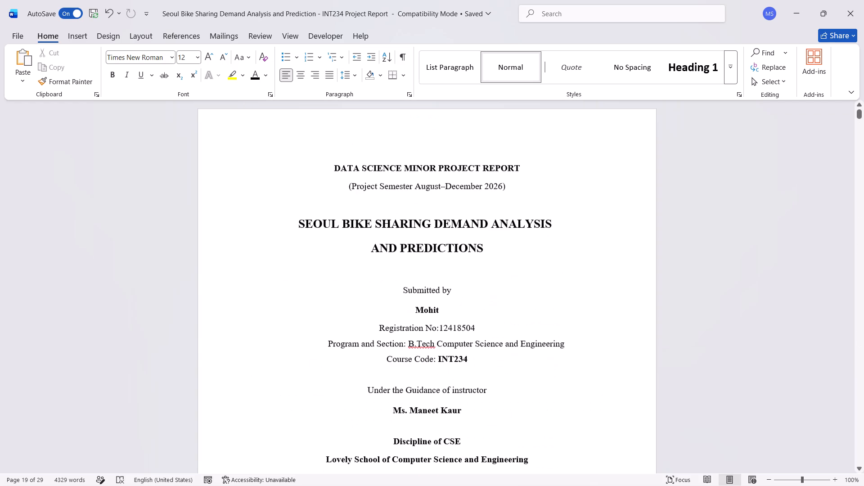
{"action": "scroll", "coordinate": [569, 214], "scroll_direction": "down", "scroll_amount": 10}
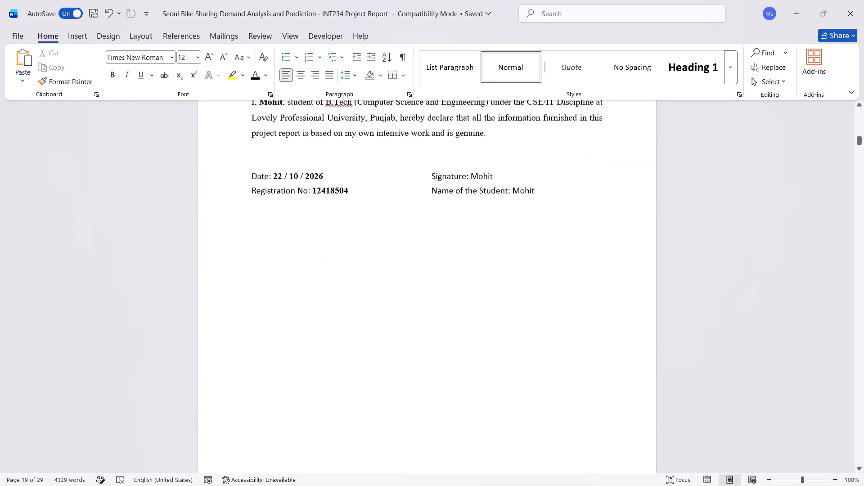
{"action": "scroll", "coordinate": [569, 214], "scroll_direction": "down", "scroll_amount": 6}
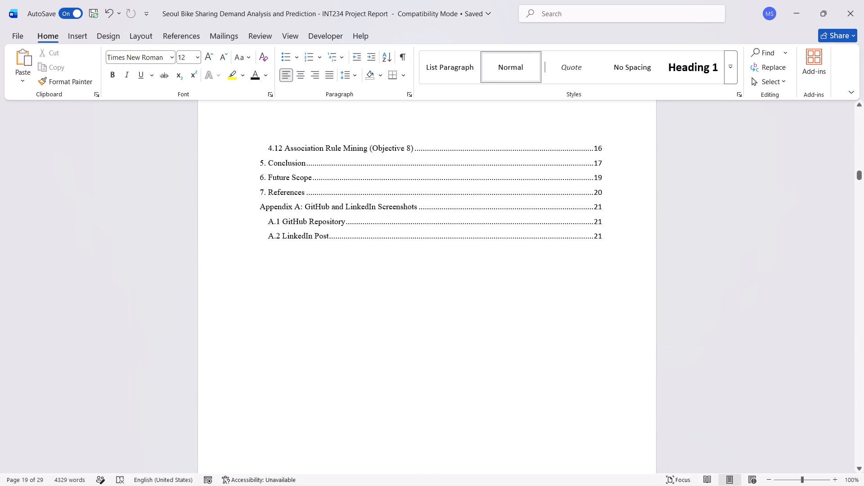
{"action": "scroll", "coordinate": [569, 214], "scroll_direction": "down", "scroll_amount": 1}
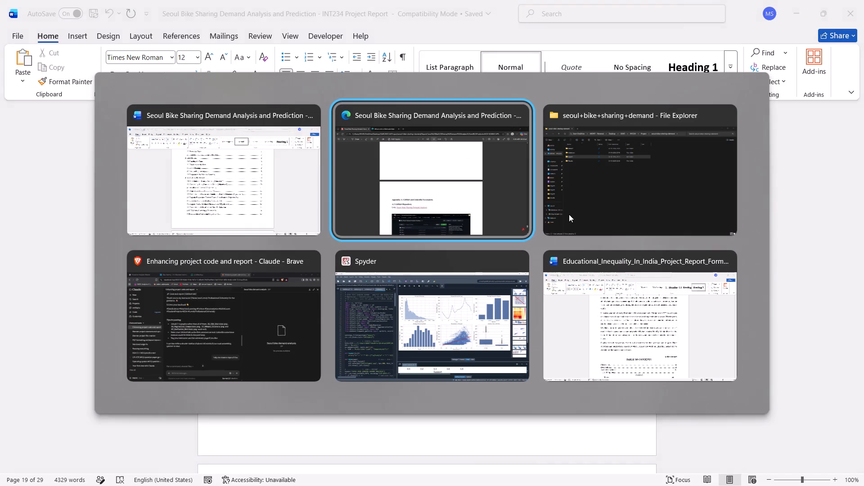
Return to the PDF in Microsoft Edge, check its front pages and table of contents page numbers, and close it.
{"action": "scroll", "coordinate": [569, 214], "scroll_direction": "up", "scroll_amount": 20}
{"action": "scroll", "coordinate": [569, 214], "scroll_direction": "up", "scroll_amount": 20}
{"action": "scroll", "coordinate": [569, 214], "scroll_direction": "up", "scroll_amount": 6}
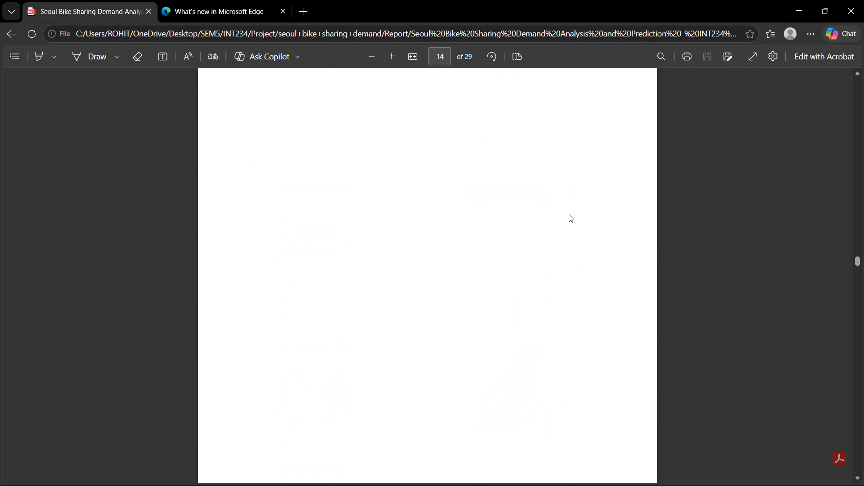
{"action": "scroll", "coordinate": [569, 214], "scroll_direction": "up", "scroll_amount": 15}
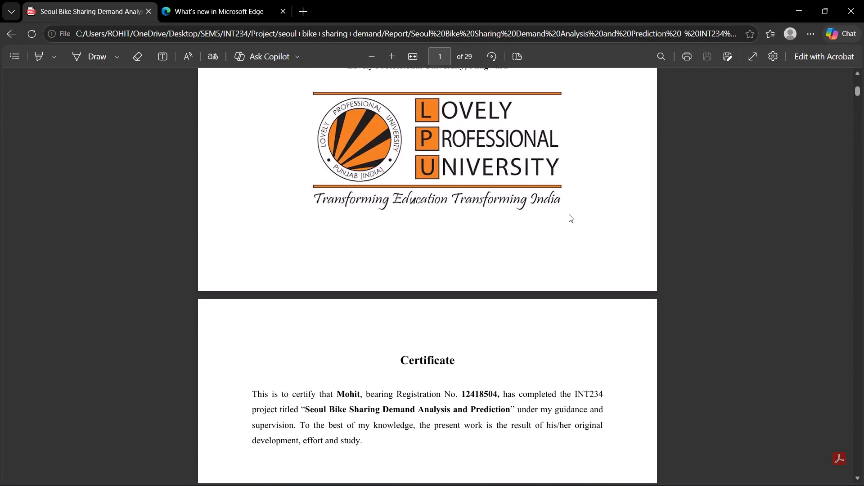
{"action": "scroll", "coordinate": [569, 214], "scroll_direction": "down", "scroll_amount": 3}
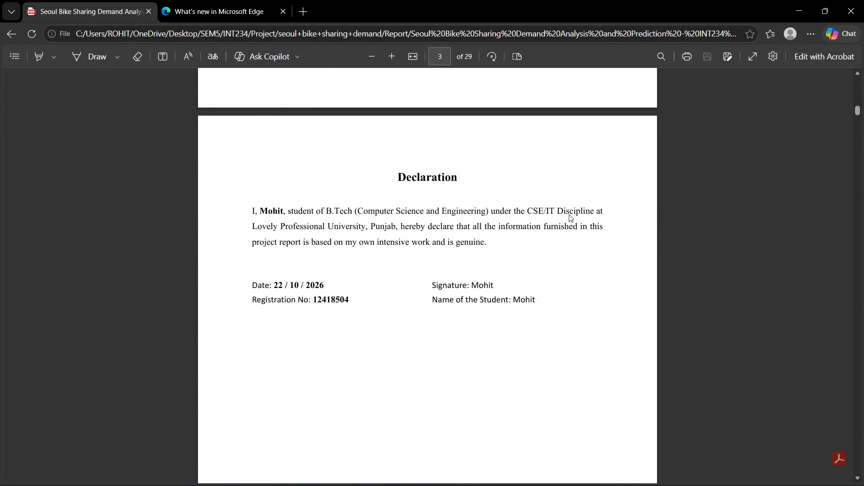
{"action": "scroll", "coordinate": [569, 214], "scroll_direction": "down", "scroll_amount": 10}
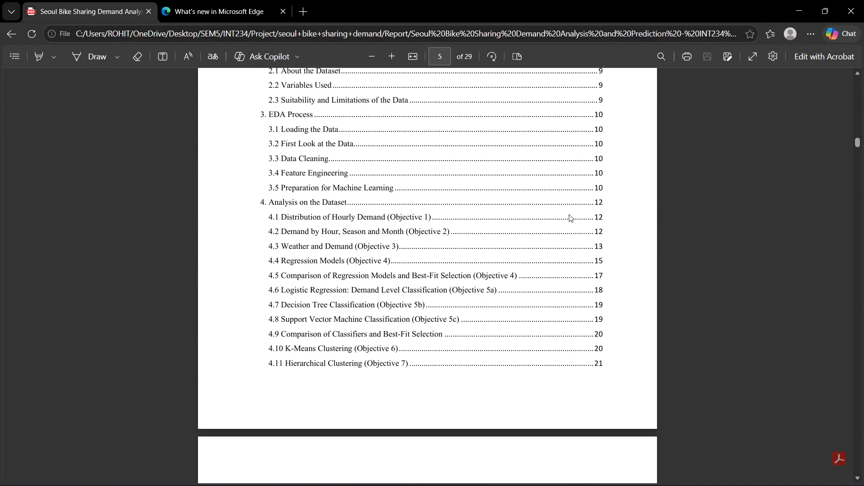
{"action": "scroll", "coordinate": [569, 214], "scroll_direction": "down", "scroll_amount": 4}
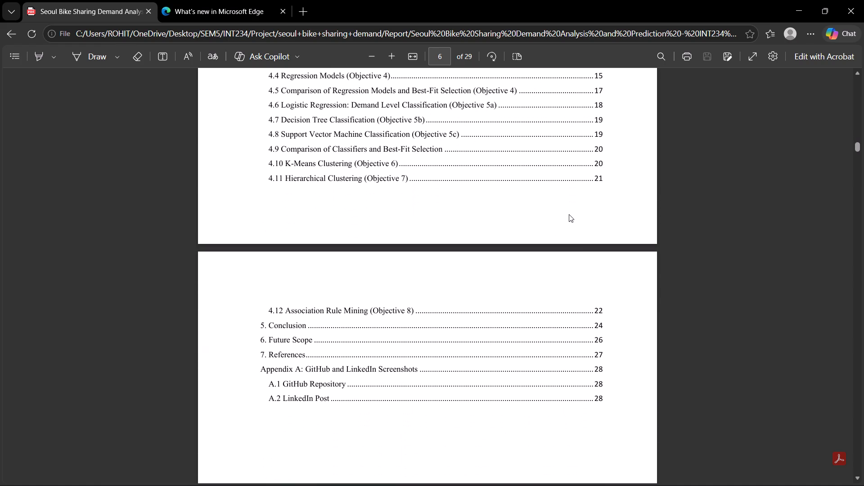
{"action": "scroll", "coordinate": [569, 214], "scroll_direction": "up", "scroll_amount": 14}
{"action": "scroll", "coordinate": [569, 214], "scroll_direction": "up", "scroll_amount": 8}
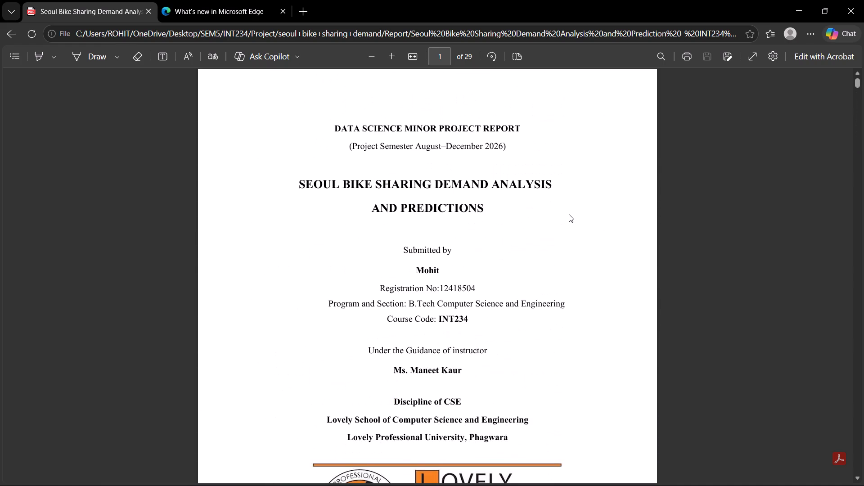
{"action": "scroll", "coordinate": [569, 214], "scroll_direction": "up", "scroll_amount": 10}
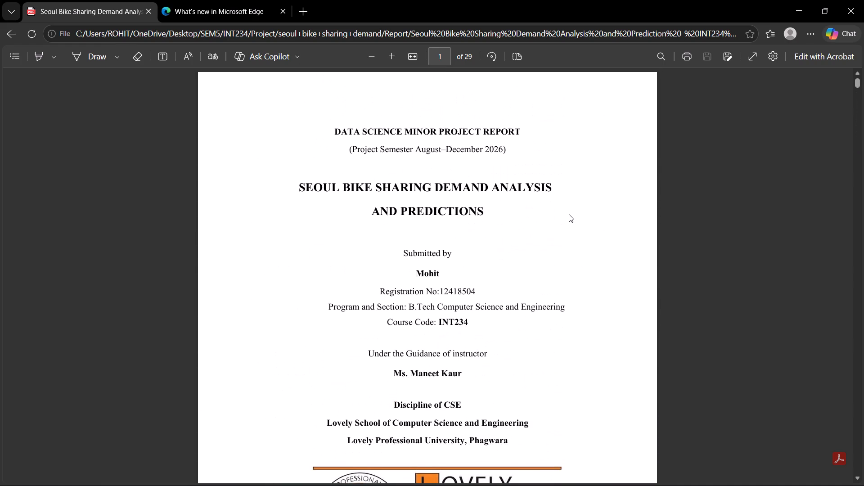
{"action": "scroll", "coordinate": [569, 214], "scroll_direction": "down", "scroll_amount": 18}
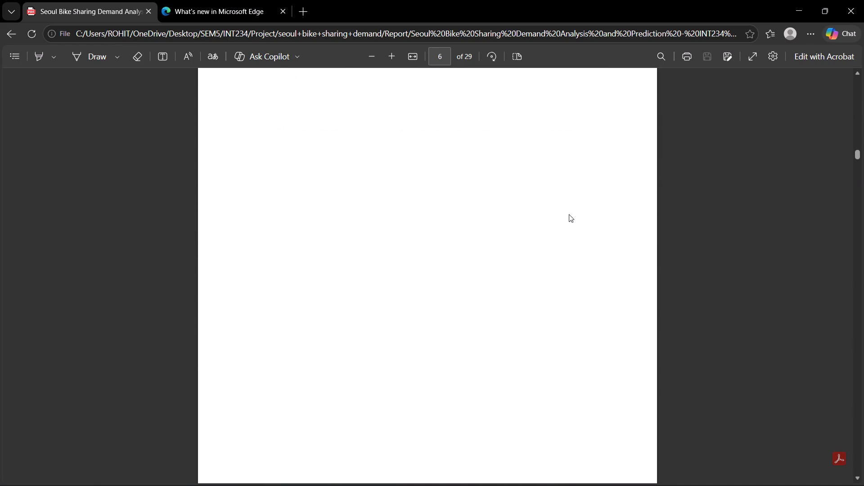
{"action": "scroll", "coordinate": [569, 214], "scroll_direction": "up", "scroll_amount": 2}
{"action": "left_click", "coordinate": [863, 0]}
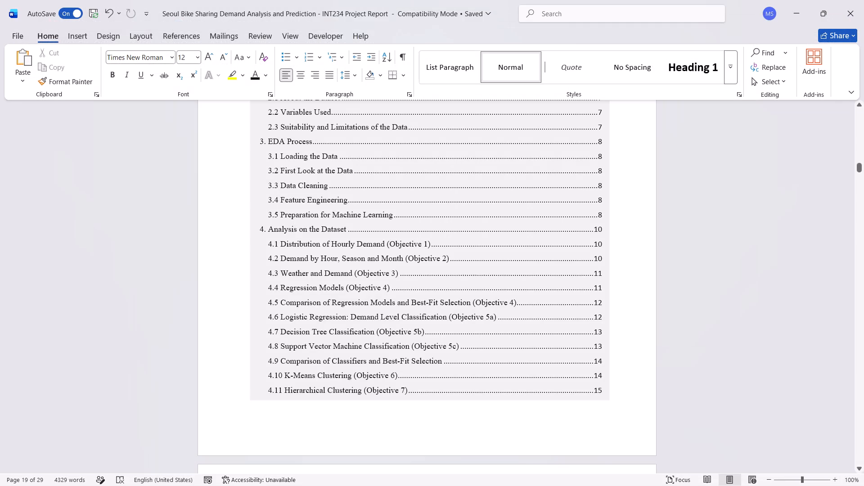
Recheck the table of contents page numbers in the Word report.
{"action": "scroll", "coordinate": [286, 282], "scroll_direction": "down", "scroll_amount": 1}
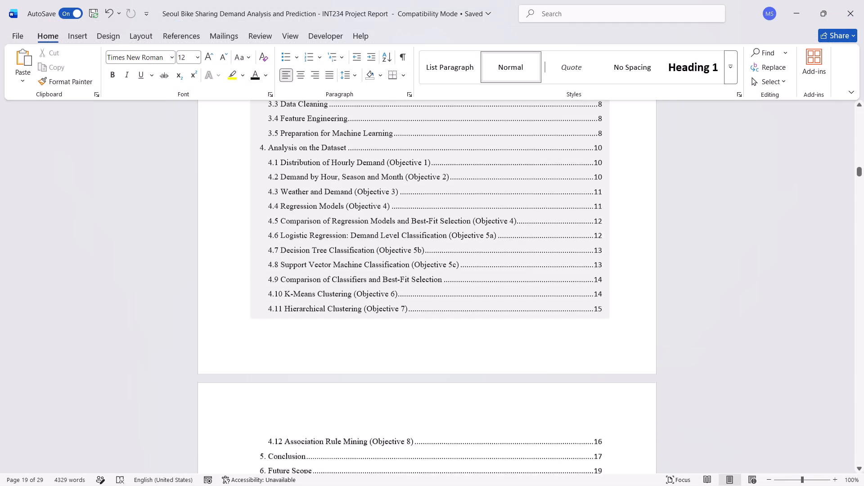
{"action": "scroll", "coordinate": [286, 282], "scroll_direction": "down", "scroll_amount": 3}
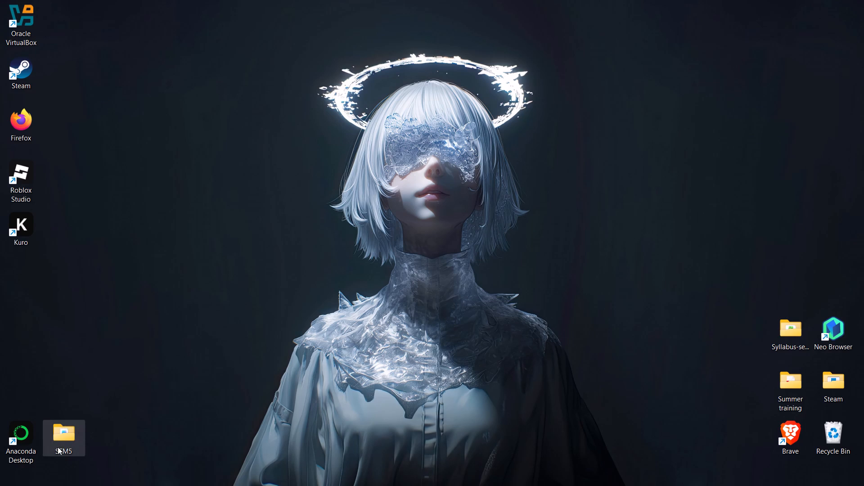
In File Explorer, open the folder Desktop > SEM5 > INT234 > Project > seoul+bike+sharing+demand > Report.
{"action": "double_click", "coordinate": [57, 433]}
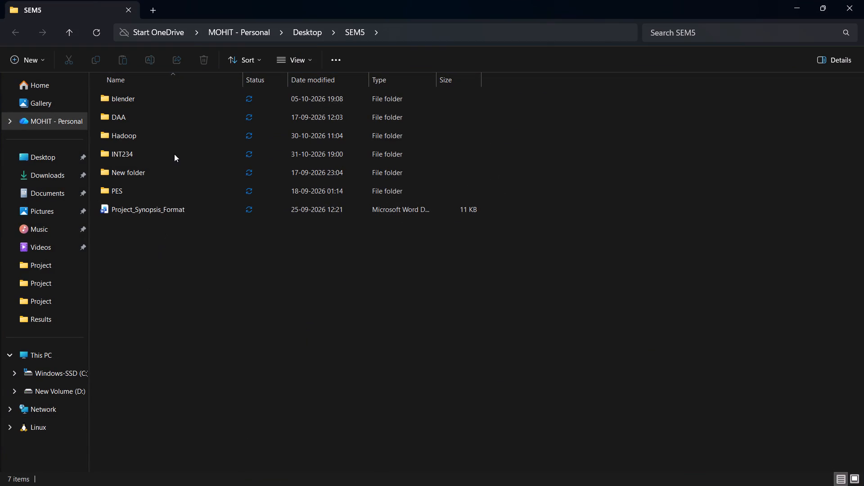
{"action": "double_click", "coordinate": [144, 155]}
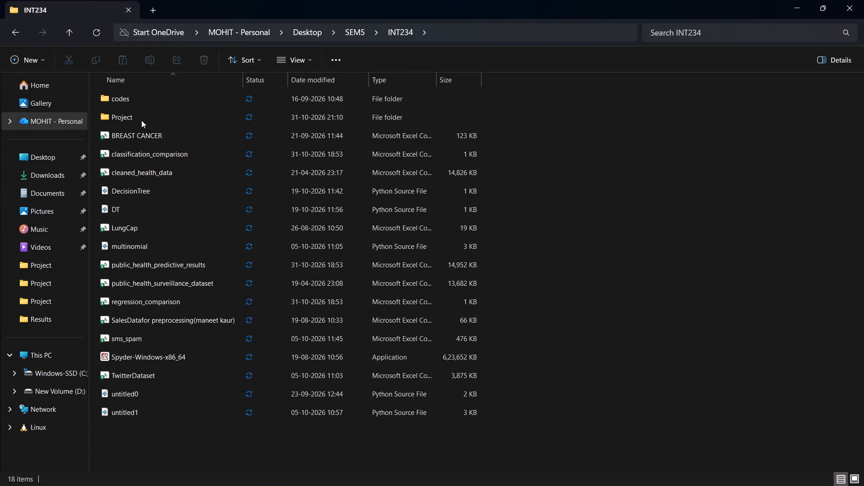
{"action": "double_click", "coordinate": [141, 120]}
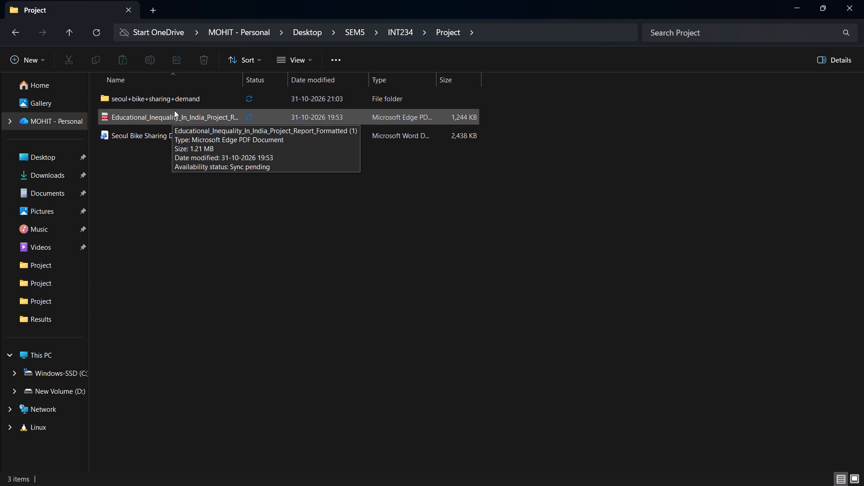
{"action": "double_click", "coordinate": [178, 103]}
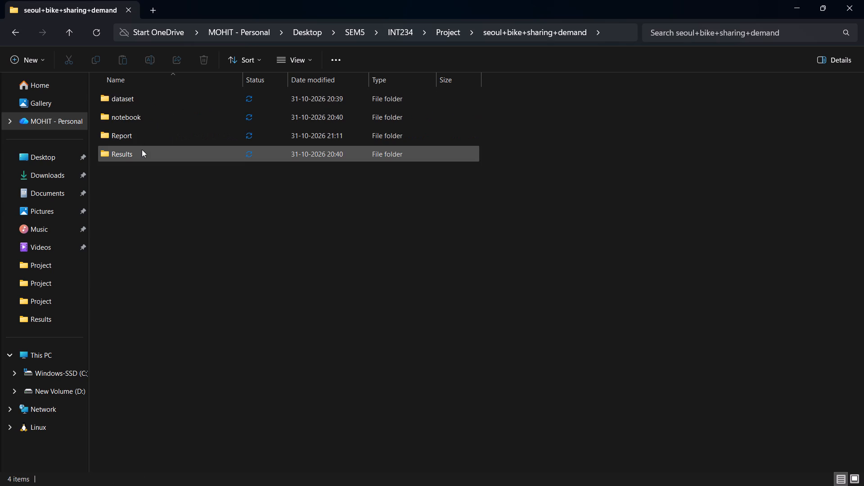
{"action": "double_click", "coordinate": [149, 139]}
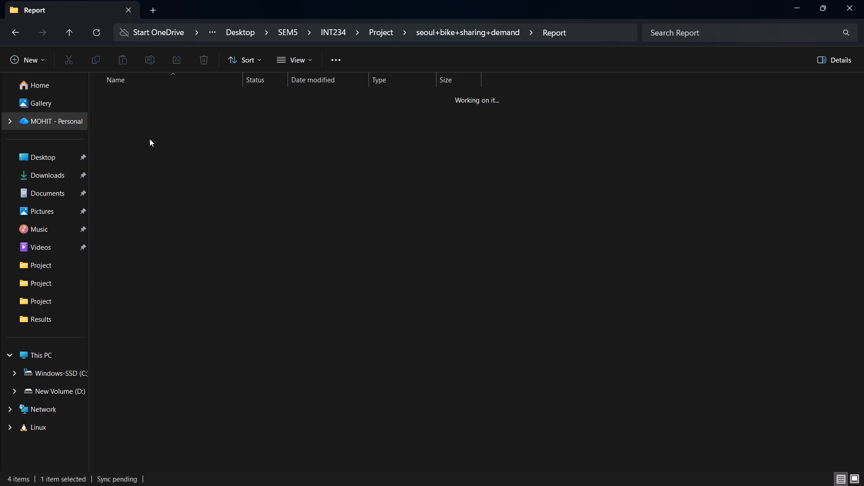
Open the report PDF in Microsoft Edge, follow the contents entry A.2 LinkedIn Post, skim the report's pages, and close it.
{"action": "double_click", "coordinate": [174, 100]}
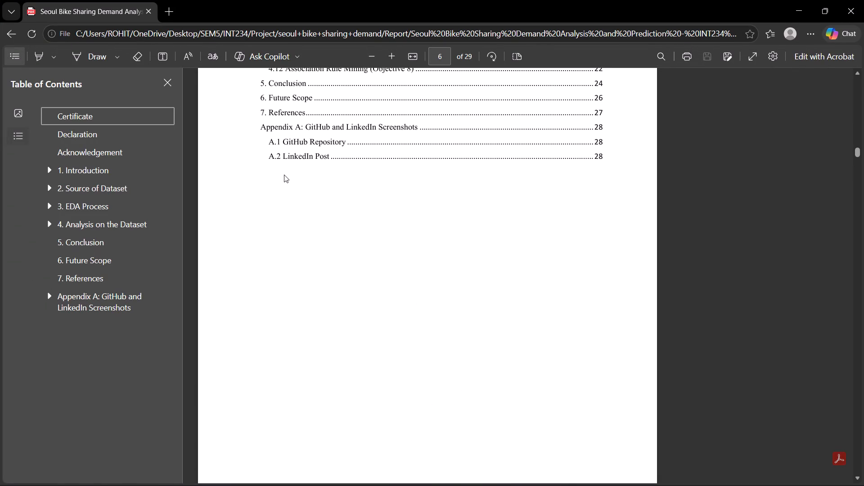
{"action": "left_click", "coordinate": [297, 155]}
{"action": "scroll", "coordinate": [297, 155], "scroll_direction": "up", "scroll_amount": 8}
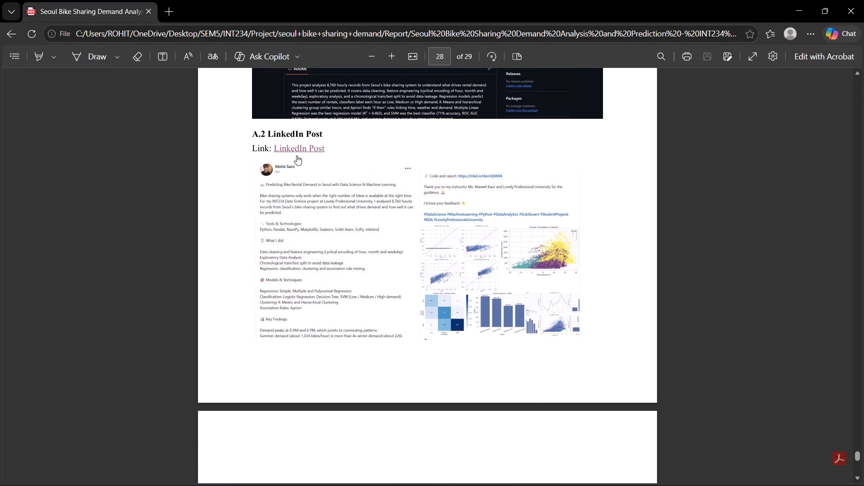
{"action": "scroll", "coordinate": [297, 155], "scroll_direction": "up", "scroll_amount": 18}
{"action": "scroll", "coordinate": [297, 155], "scroll_direction": "up", "scroll_amount": 17}
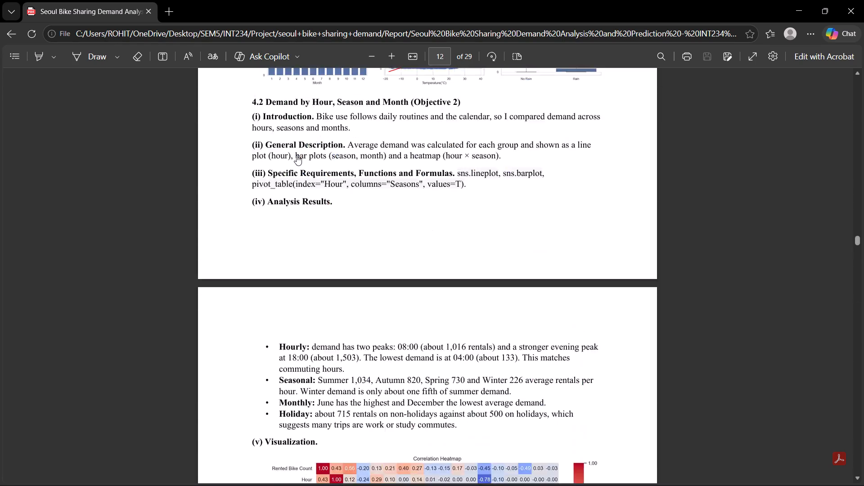
{"action": "scroll", "coordinate": [297, 155], "scroll_direction": "up", "scroll_amount": 19}
{"action": "scroll", "coordinate": [297, 155], "scroll_direction": "up", "scroll_amount": 7}
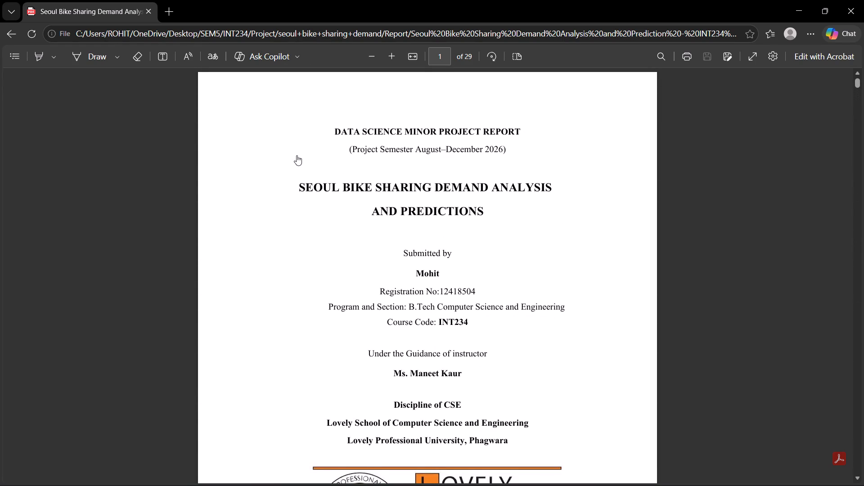
{"action": "scroll", "coordinate": [297, 155], "scroll_direction": "down", "scroll_amount": 12}
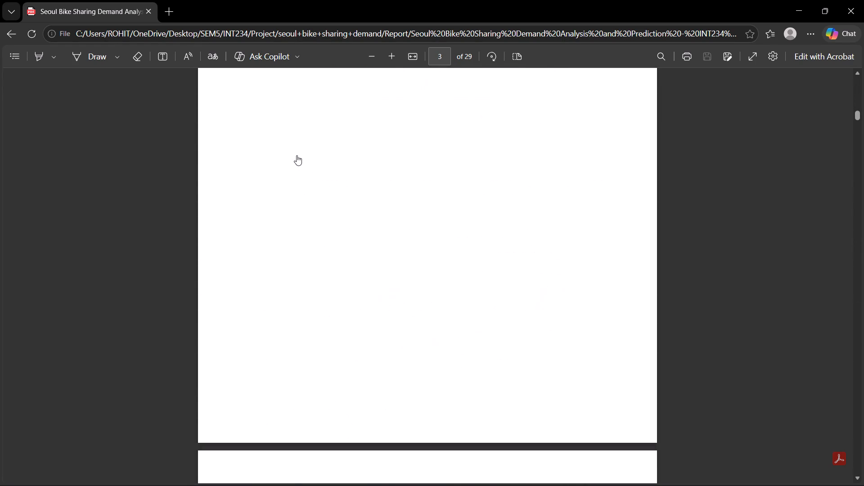
{"action": "scroll", "coordinate": [297, 155], "scroll_direction": "down", "scroll_amount": 20}
{"action": "scroll", "coordinate": [297, 155], "scroll_direction": "down", "scroll_amount": 20}
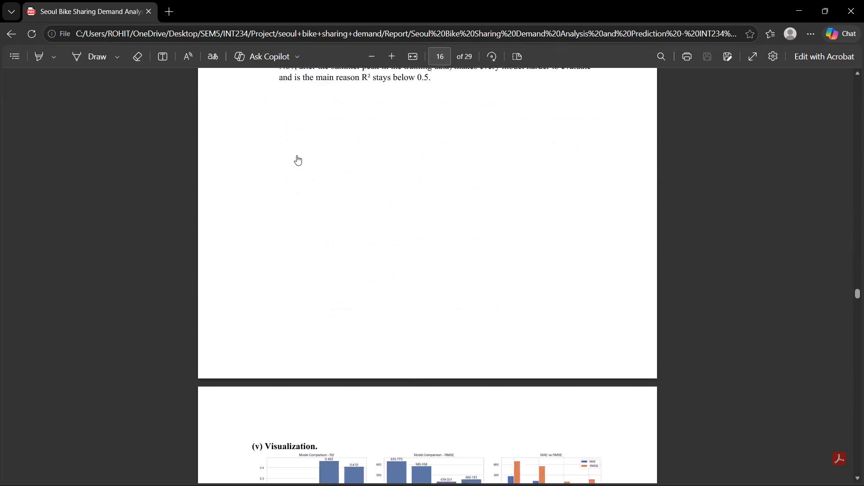
{"action": "scroll", "coordinate": [297, 155], "scroll_direction": "down", "scroll_amount": 11}
{"action": "scroll", "coordinate": [297, 155], "scroll_direction": "down", "scroll_amount": 11}
{"action": "left_click", "coordinate": [863, 0]}
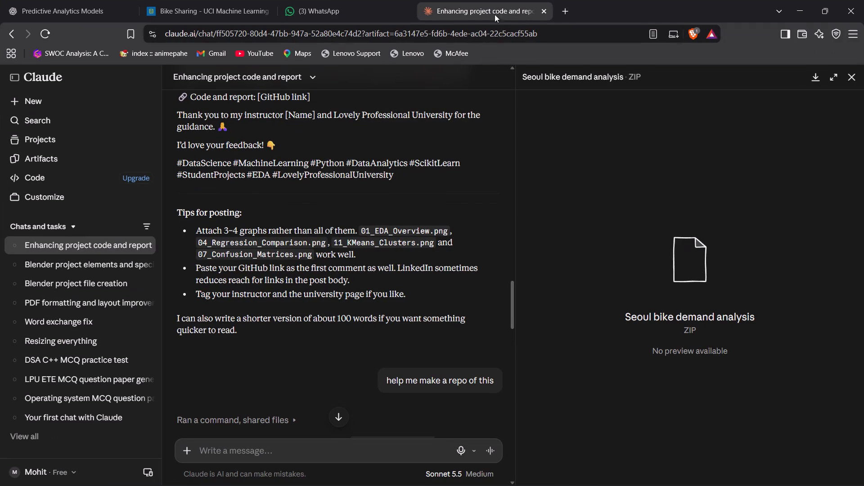
In Brave, open GitHub in a new tab and open the Bike-Rental-Demand-Predictive-Analytics repository.
{"action": "left_click", "coordinate": [564, 9]}
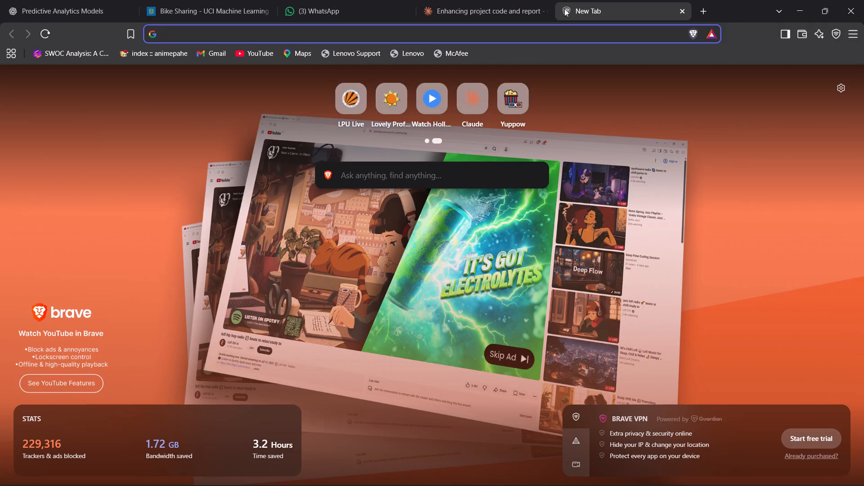
{"action": "type", "text": "git"}
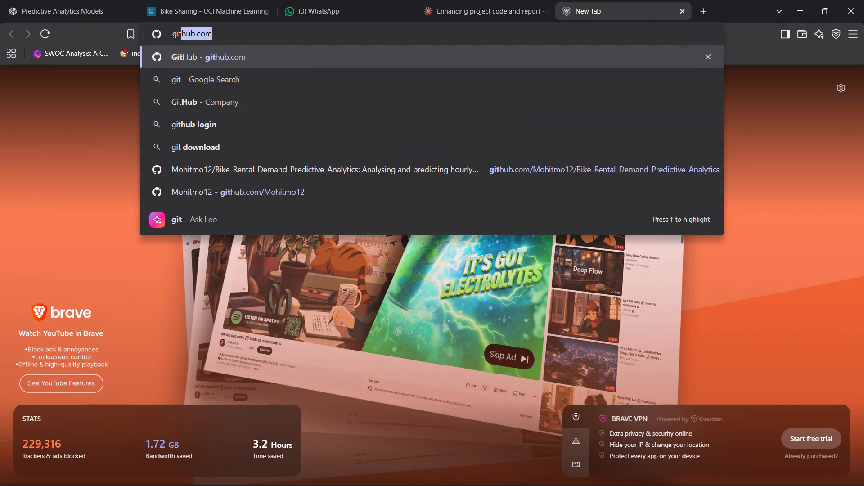
{"action": "key", "text": "Return"}
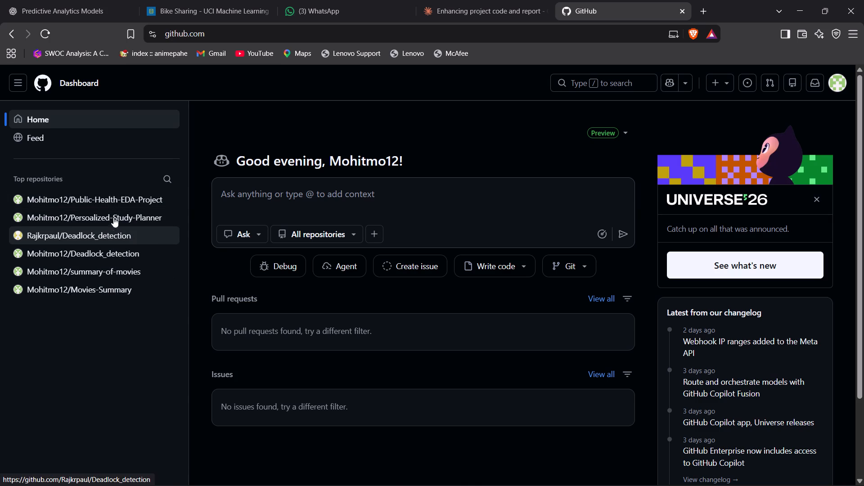
{"action": "scroll", "coordinate": [541, 132], "scroll_direction": "up", "scroll_amount": 4}
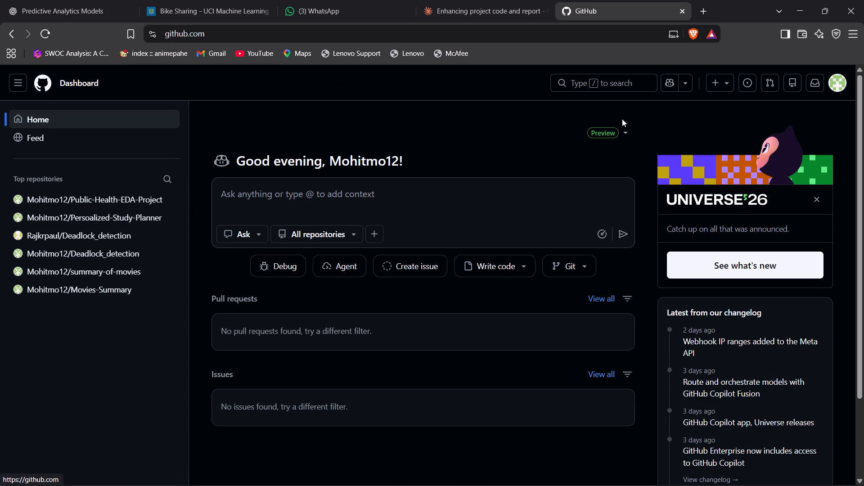
{"action": "left_click", "coordinate": [840, 86]}
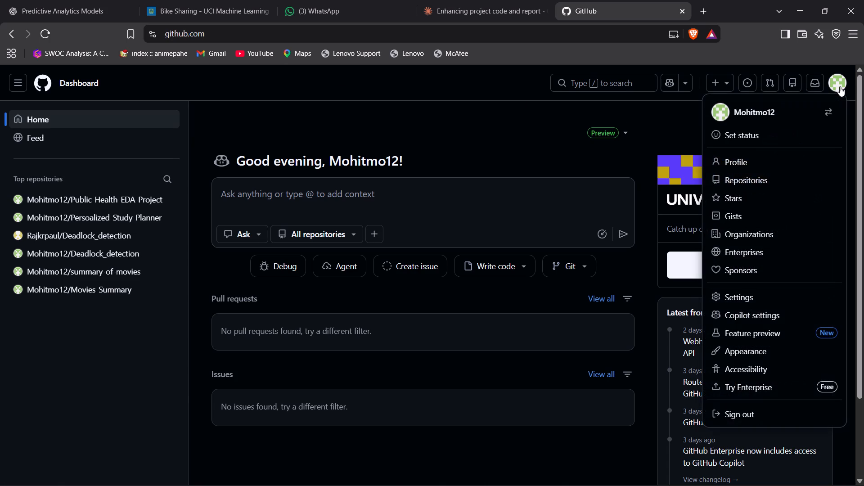
{"action": "left_click", "coordinate": [734, 107]}
{"action": "left_click", "coordinate": [738, 110]}
{"action": "left_click", "coordinate": [41, 31]}
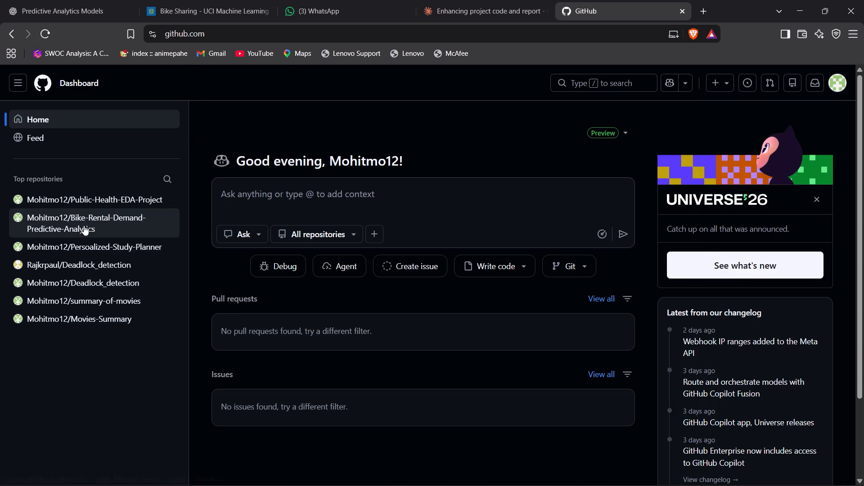
{"action": "left_click", "coordinate": [119, 210]}
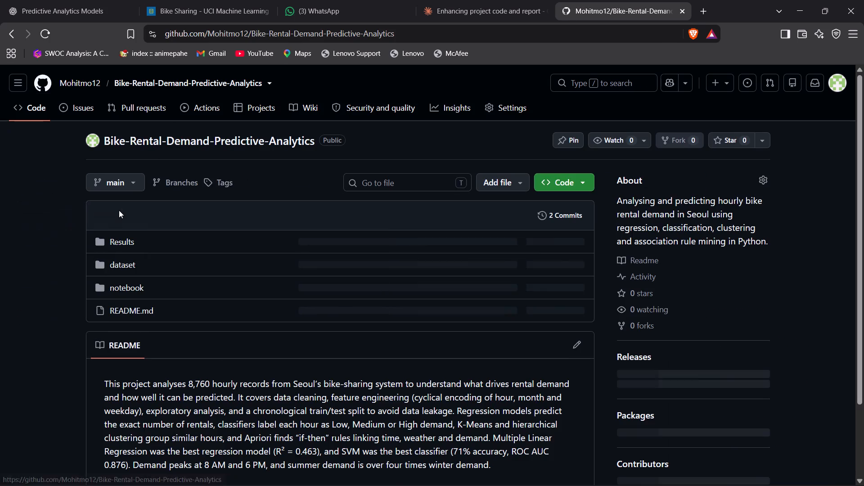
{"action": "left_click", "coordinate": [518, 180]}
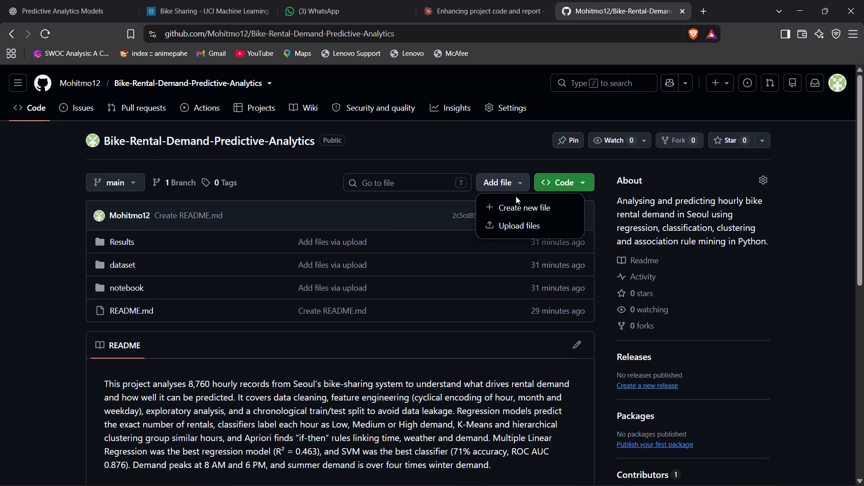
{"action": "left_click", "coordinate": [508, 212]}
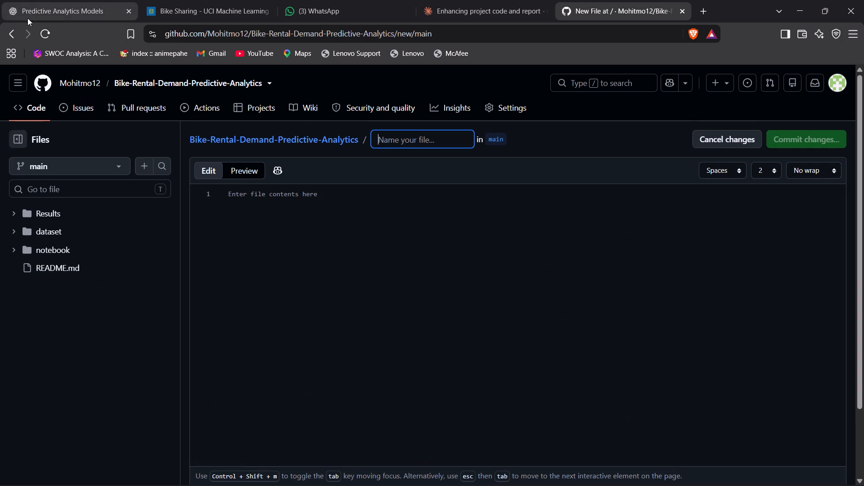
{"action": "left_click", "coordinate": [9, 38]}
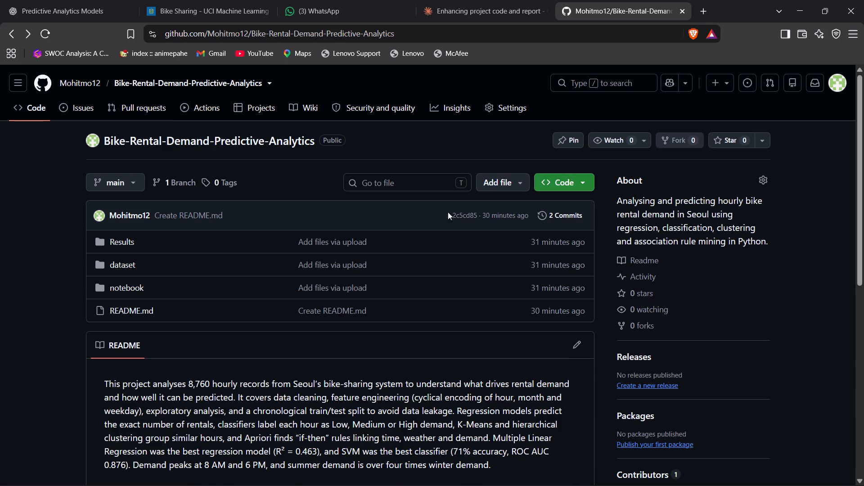
Upload the Report folder from seoul+bike+sharing+demand, containing the project report PDF, to the GitHub repository.
{"action": "left_click", "coordinate": [529, 187]}
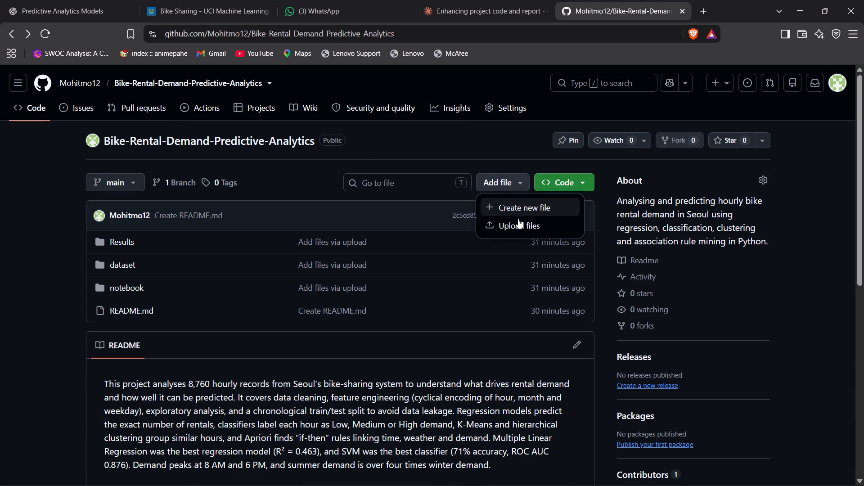
{"action": "left_click", "coordinate": [518, 219]}
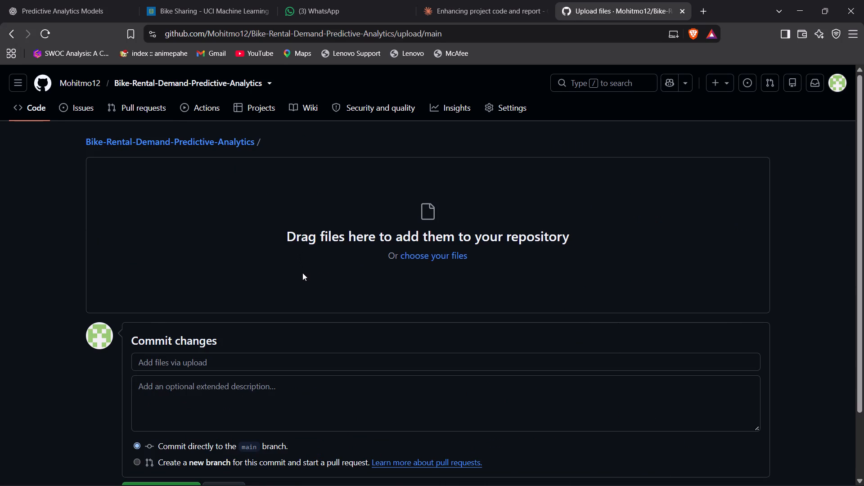
{"action": "left_click", "coordinate": [426, 254]}
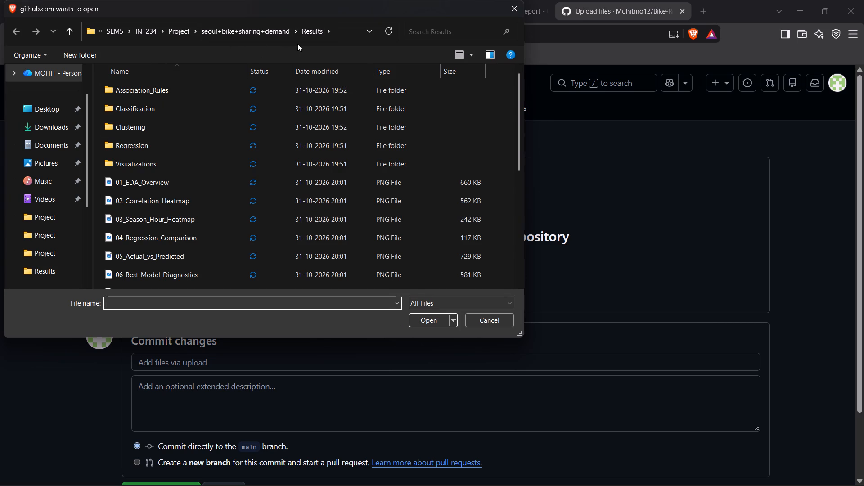
{"action": "left_click", "coordinate": [273, 34]}
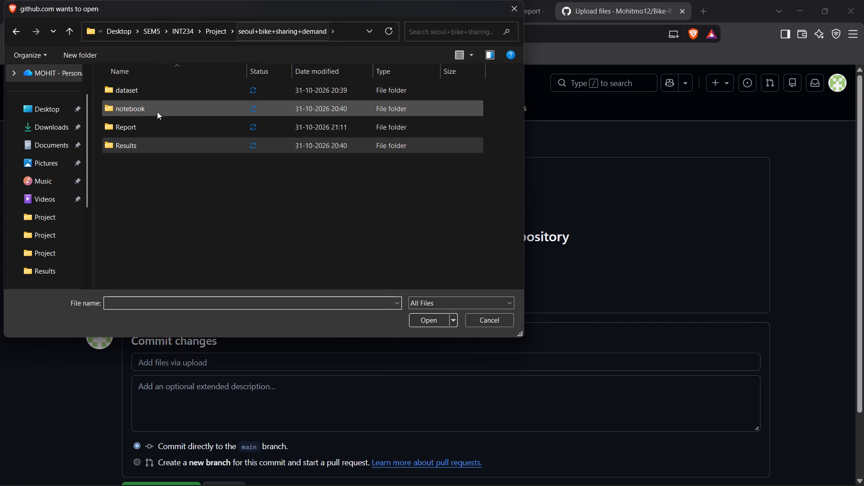
{"action": "double_click", "coordinate": [144, 126]}
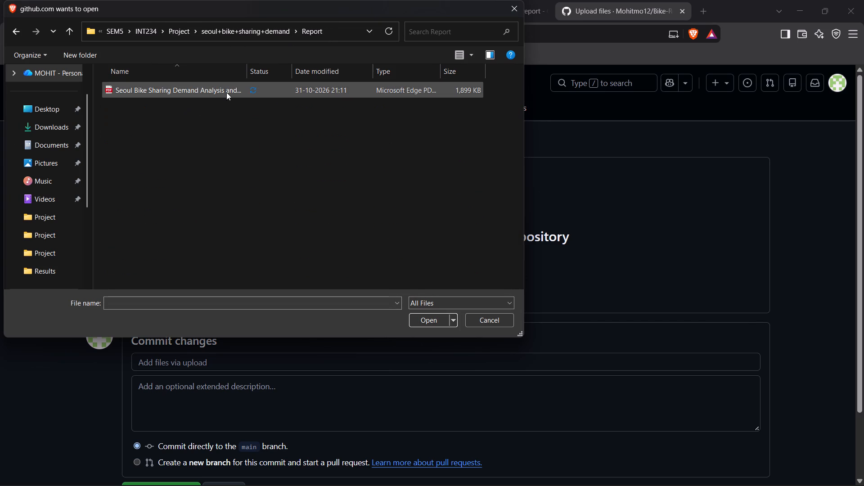
{"action": "left_click", "coordinate": [272, 31]}
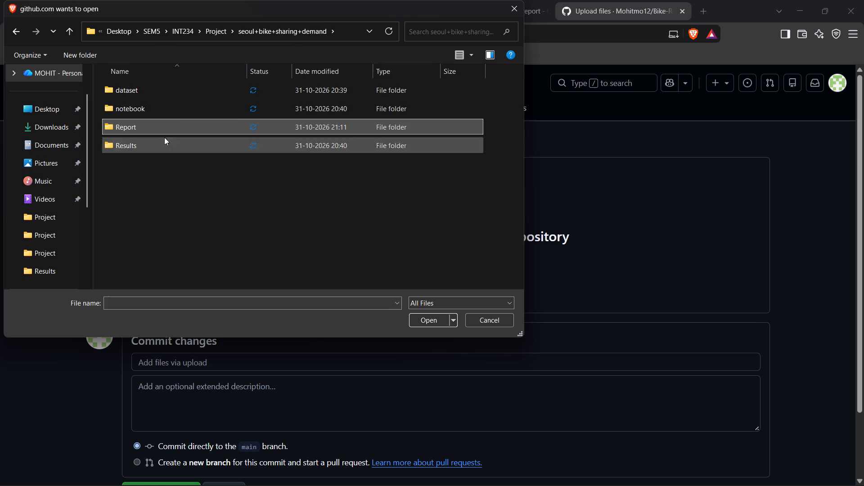
{"action": "left_click_drag", "start_coordinate": [159, 126], "coordinate": [647, 257]}
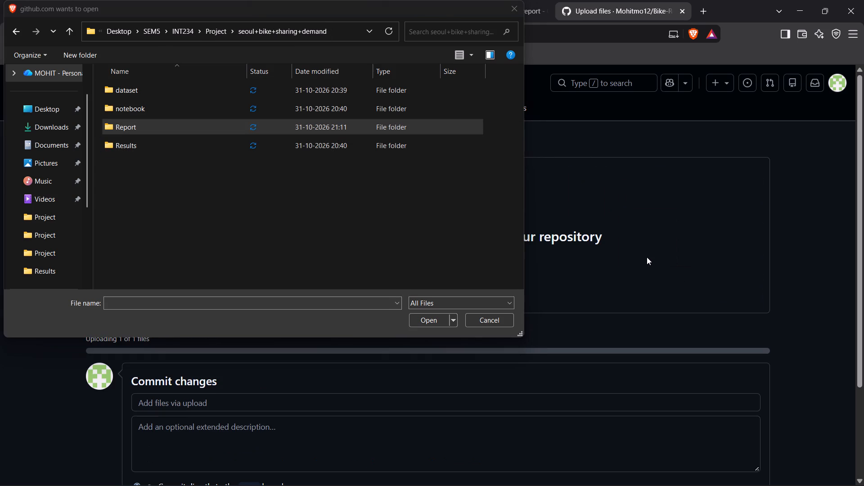
{"action": "left_click", "coordinate": [510, 11]}
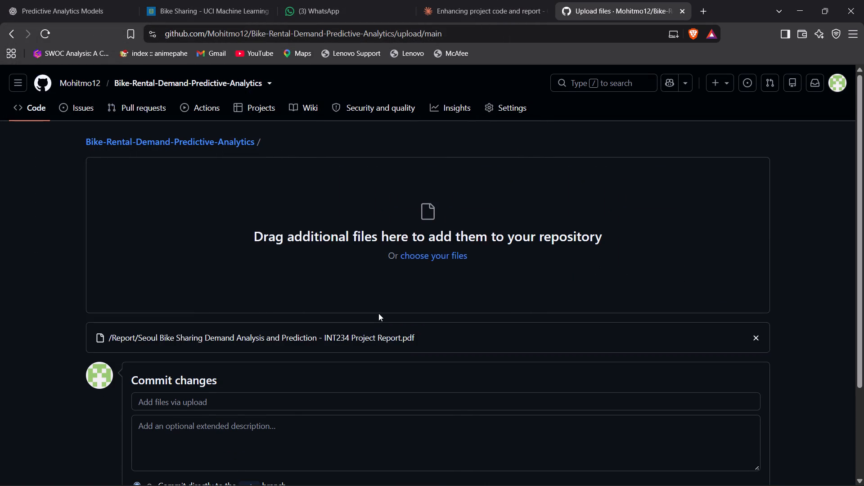
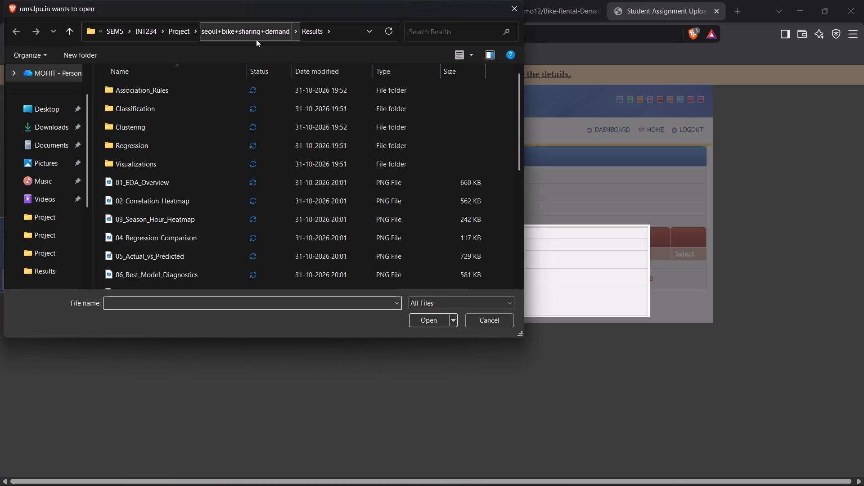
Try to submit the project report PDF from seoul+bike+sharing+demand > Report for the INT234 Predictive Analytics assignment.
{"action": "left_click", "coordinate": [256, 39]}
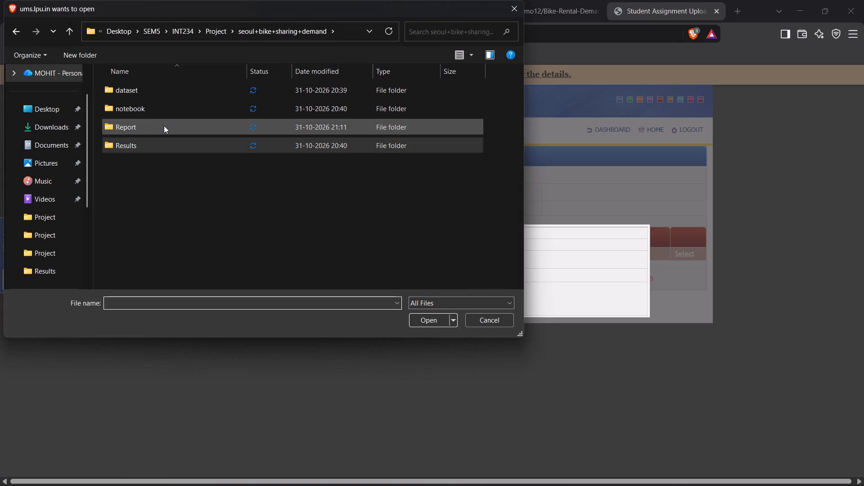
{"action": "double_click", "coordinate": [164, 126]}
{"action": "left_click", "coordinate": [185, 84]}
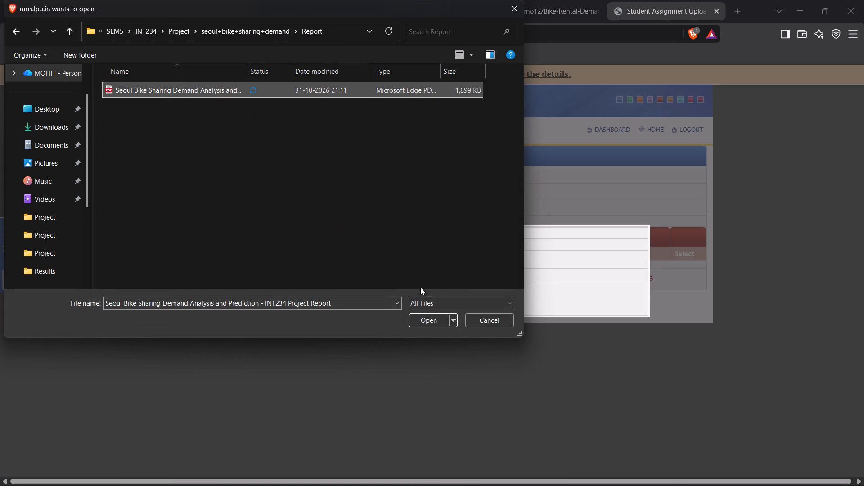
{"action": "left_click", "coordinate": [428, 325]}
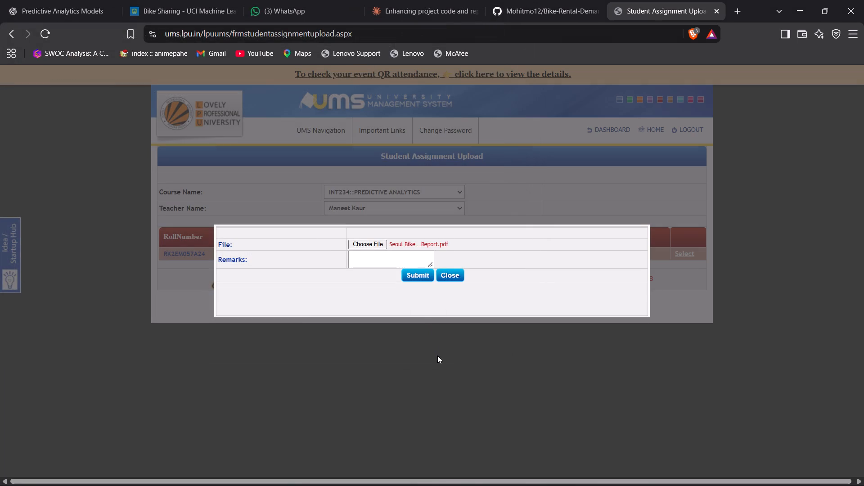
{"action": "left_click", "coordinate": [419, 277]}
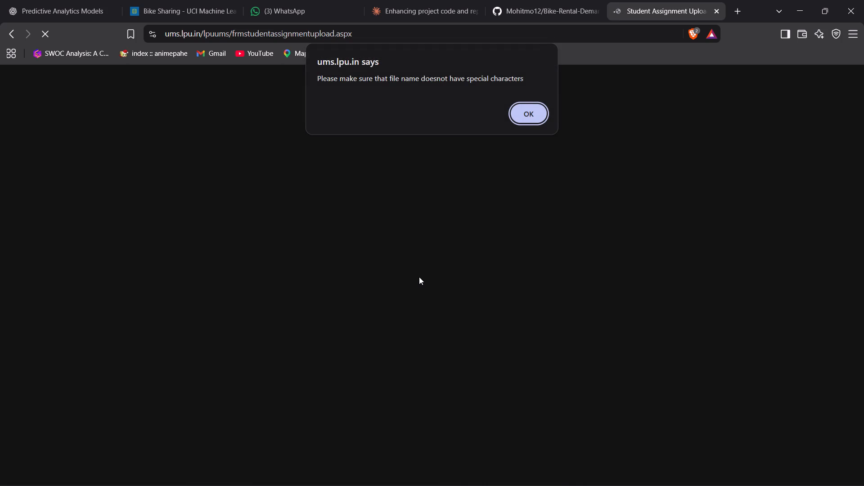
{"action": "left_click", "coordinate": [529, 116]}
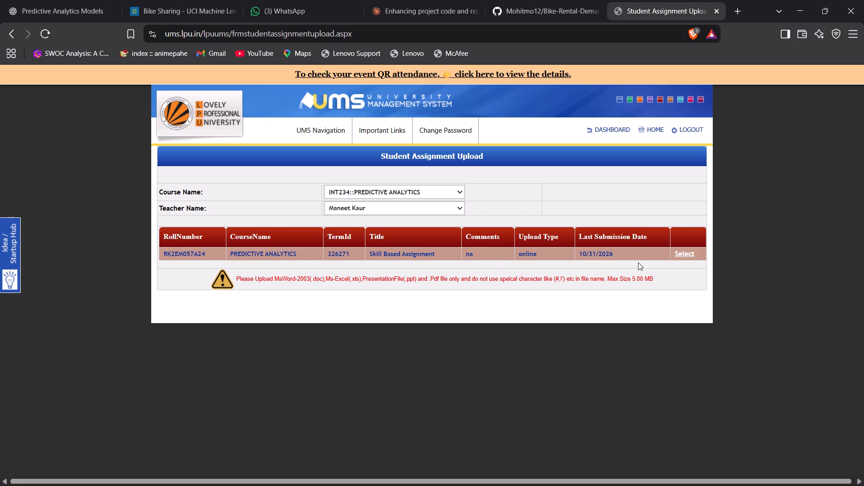
Reopen the file upload form for the Skill Based Assignment, leaving its file unchosen.
{"action": "left_click", "coordinate": [677, 256]}
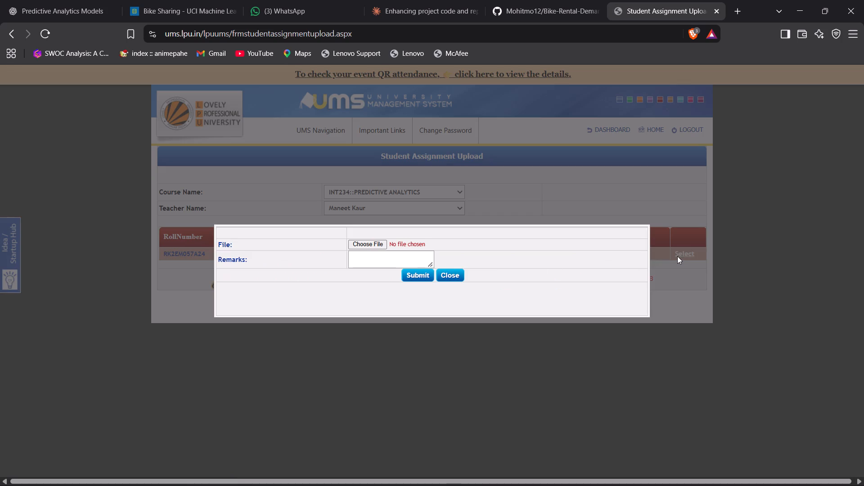
{"action": "left_click", "coordinate": [380, 245]}
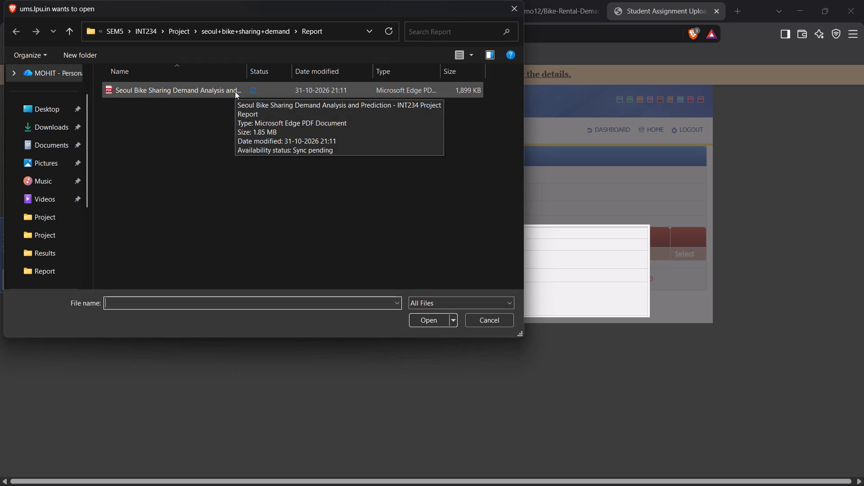
{"action": "left_click", "coordinate": [508, 6]}
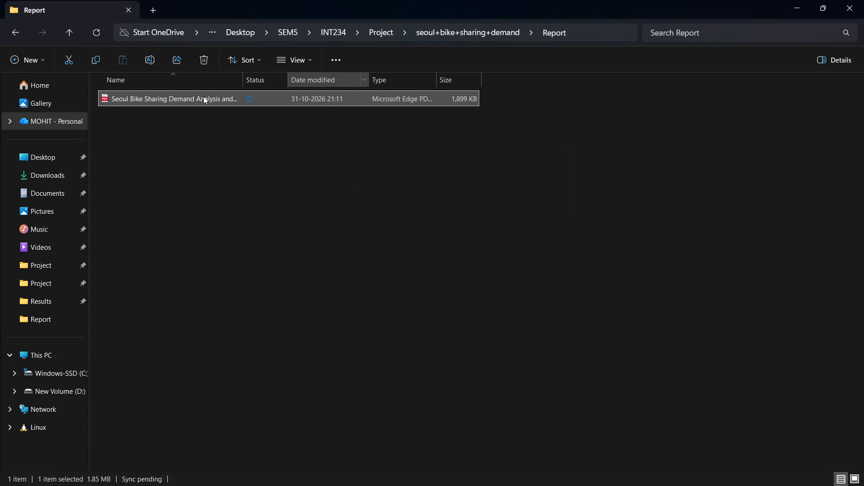
In File Explorer, remove the hyphen before INT234 from the report PDF's file name in the Report folder.
{"action": "left_click", "coordinate": [207, 96]}
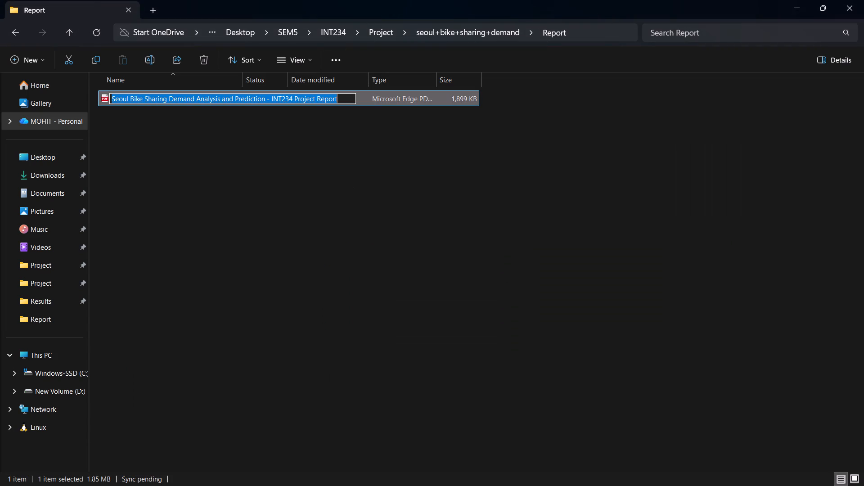
{"action": "left_click", "coordinate": [346, 100]}
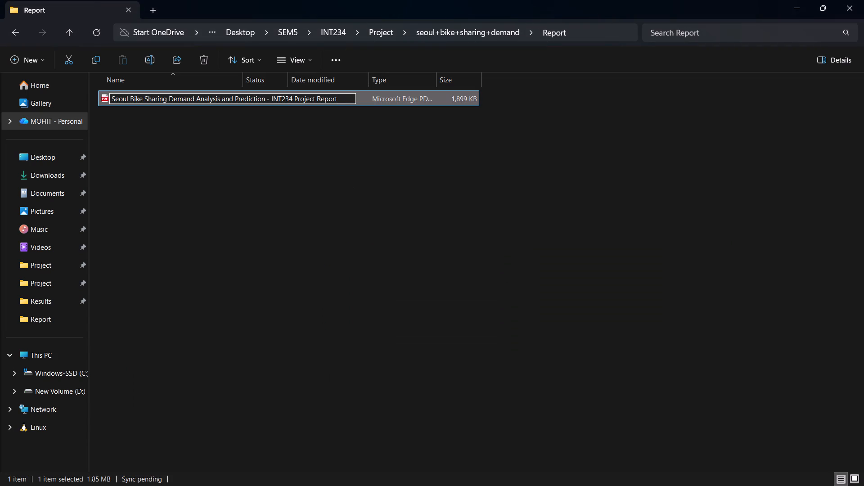
{"action": "key", "text": "Left"}
{"action": "key", "text": "Left"}
{"action": "key", "text": "Left"}
{"action": "key", "text": "Left"}
{"action": "key", "text": "Left"}
{"action": "key", "text": "Left"}
{"action": "key", "text": "Left"}
{"action": "key", "text": "Left"}
{"action": "key", "text": "Left"}
{"action": "key", "text": "Left"}
{"action": "key", "text": "Left"}
{"action": "key", "text": "Left"}
{"action": "key", "text": "Left"}
{"action": "key", "text": "Left"}
{"action": "key", "text": "Left"}
{"action": "key", "text": "Left"}
{"action": "key", "text": "Left"}
{"action": "key", "text": "Left"}
{"action": "key", "text": "Left"}
{"action": "key", "text": "Left"}
{"action": "key", "text": "Left"}
{"action": "key", "text": "BackSpace"}
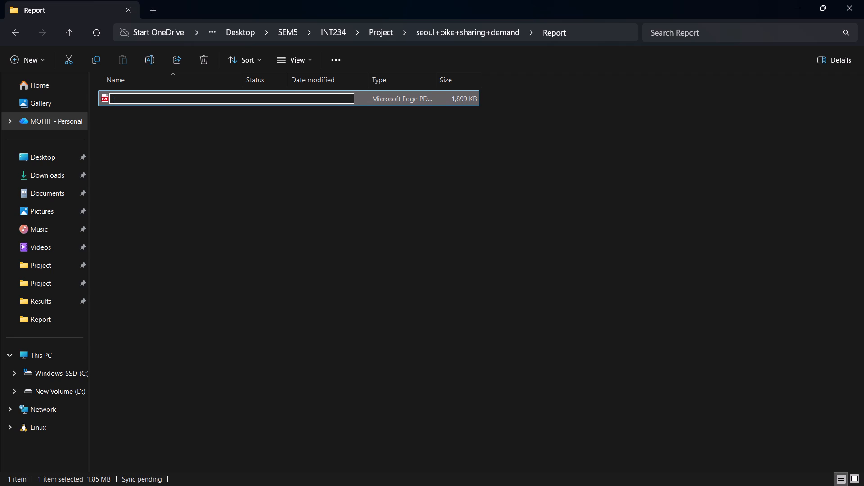
{"action": "key", "text": "BackSpace"}
{"action": "key", "text": "space"}
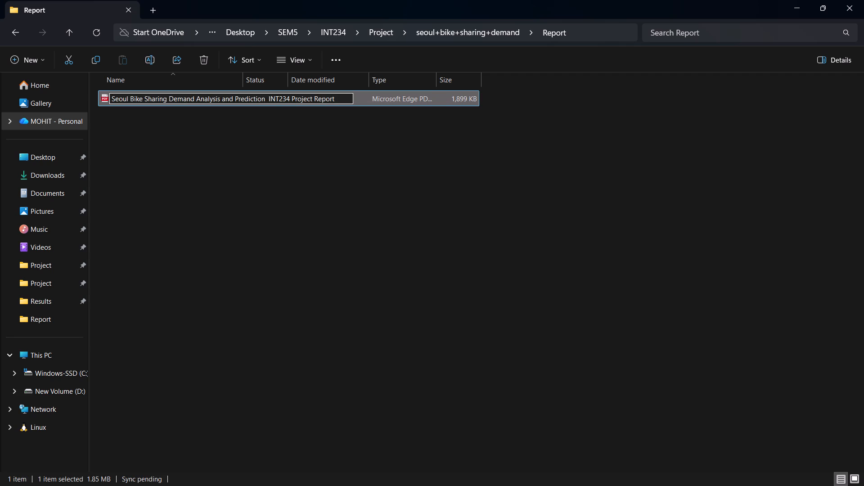
{"action": "key", "text": "Return"}
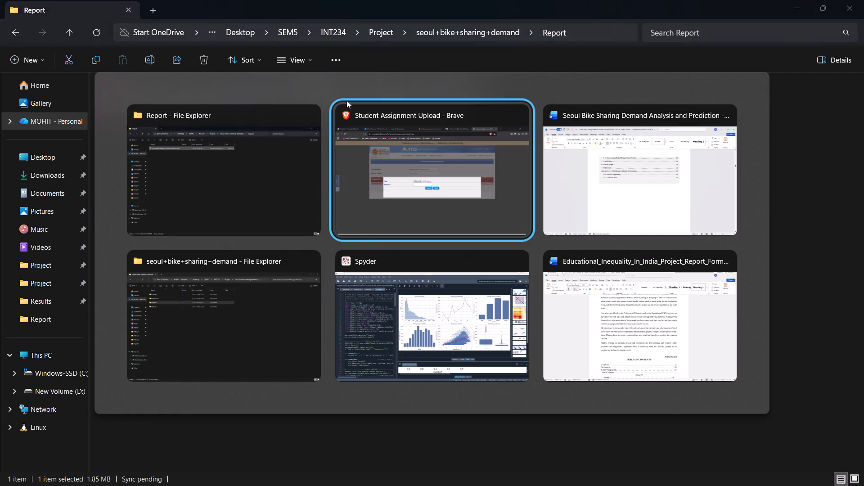
In Brave, attach the renamed report PDF from the Report folder to the Skill Based Assignment and submit it.
{"action": "left_click", "coordinate": [385, 243]}
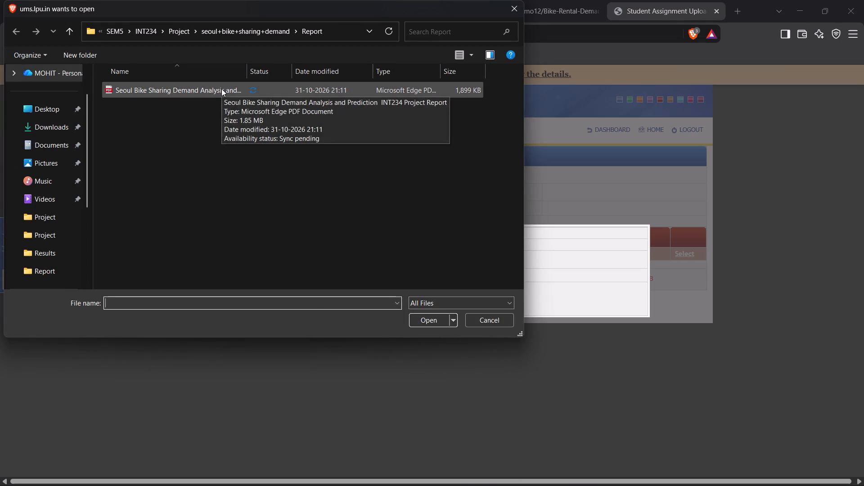
{"action": "left_click", "coordinate": [221, 89]}
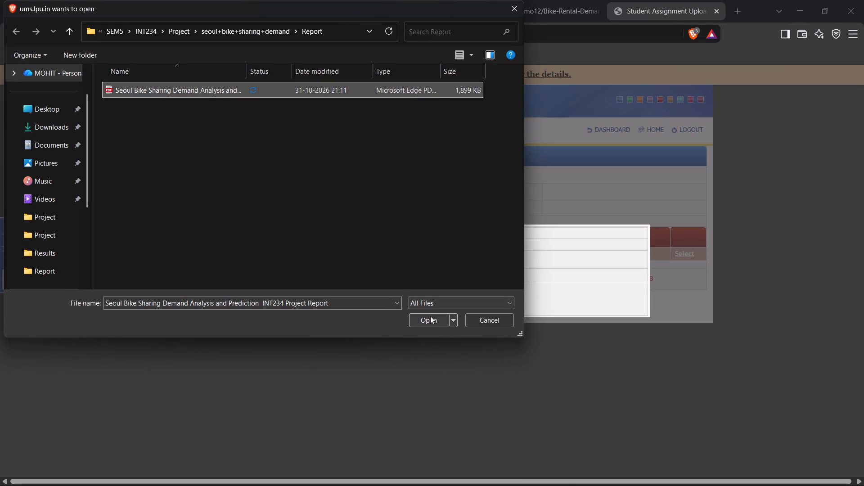
{"action": "left_click", "coordinate": [429, 317]}
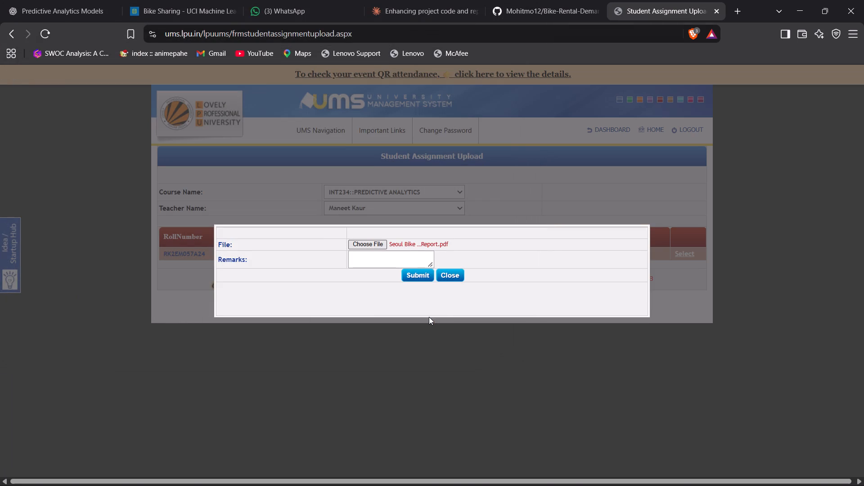
{"action": "left_click", "coordinate": [422, 274]}
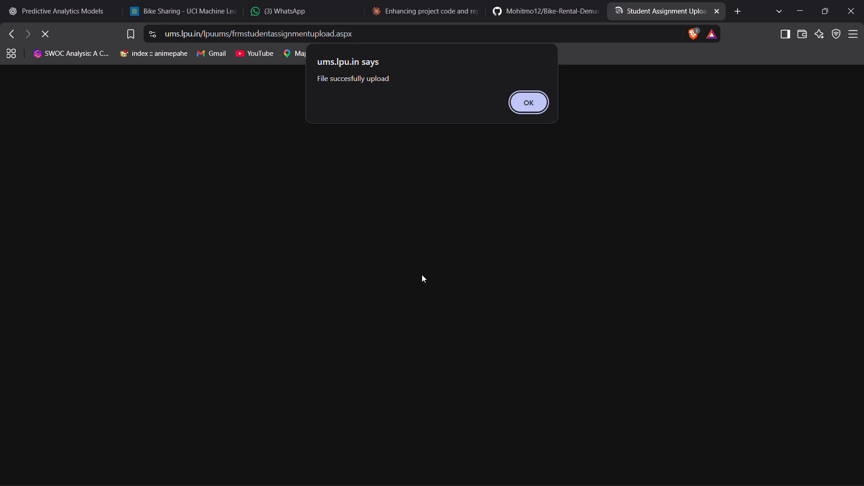
Capture a screenshot region around the upload message and the page address, and dismiss the message.
{"action": "key", "text": "Print"}
{"action": "left_click_drag", "start_coordinate": [257, 30], "coordinate": [806, 258]}
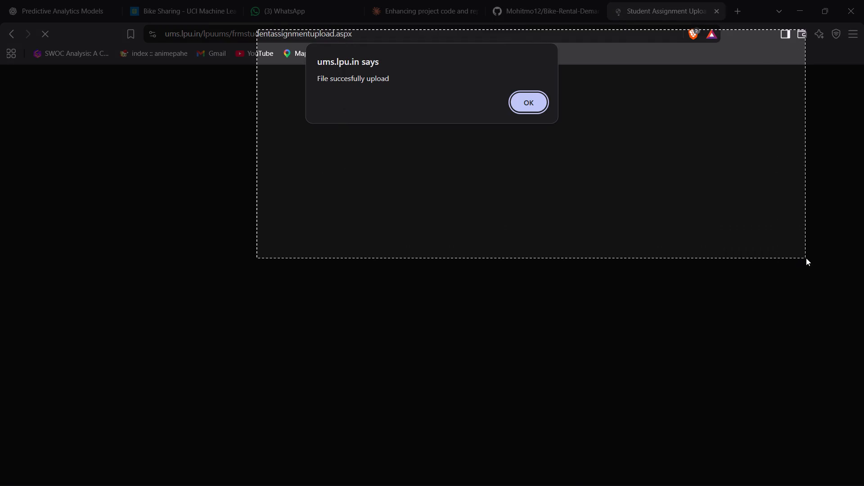
{"action": "left_click_drag", "start_coordinate": [806, 258], "coordinate": [805, 257]}
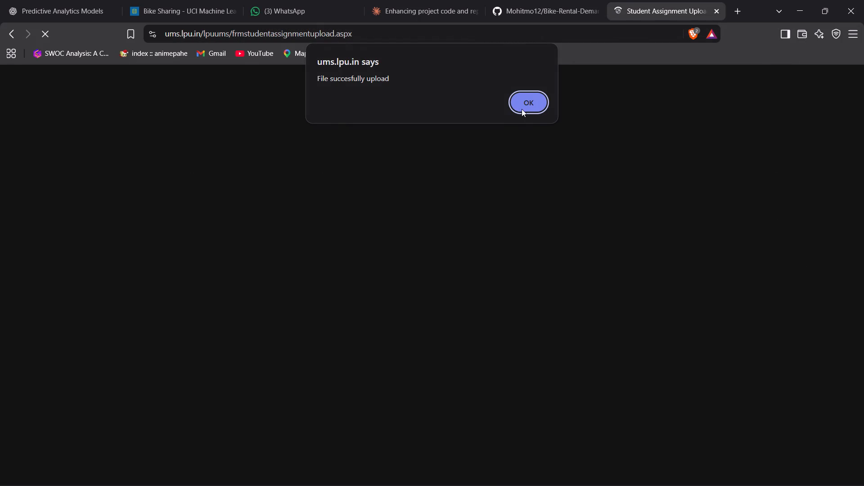
{"action": "left_click", "coordinate": [523, 108]}
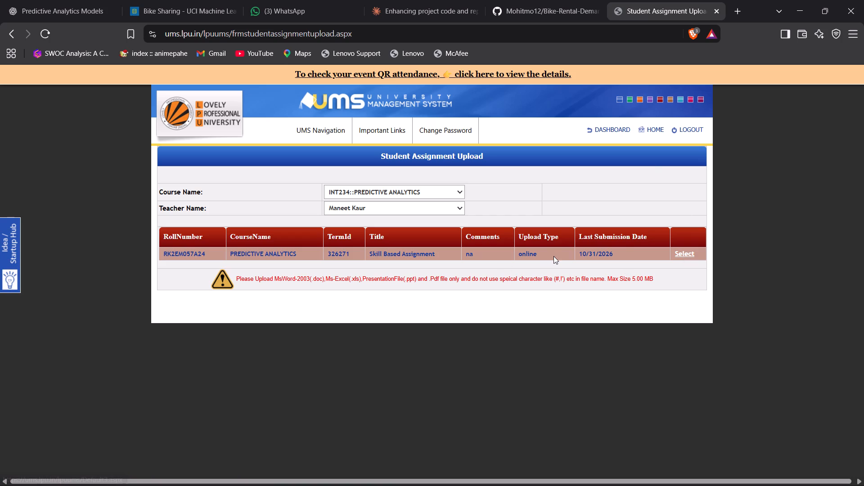
Close the Student Assignment Upload tab and the Enhancing project code tab.
{"action": "left_click", "coordinate": [719, 10]}
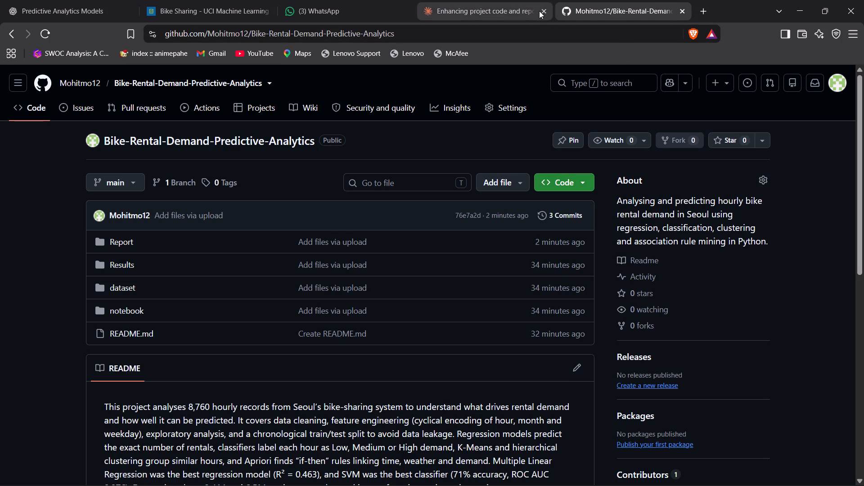
{"action": "left_click", "coordinate": [542, 10]}
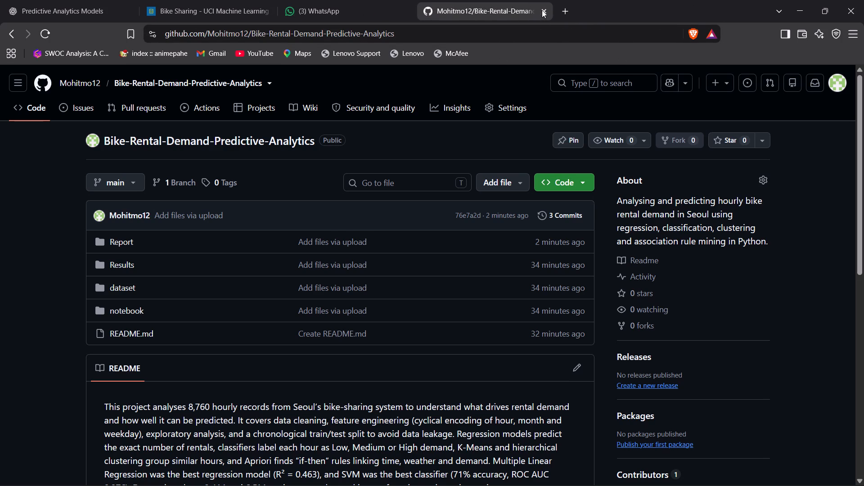